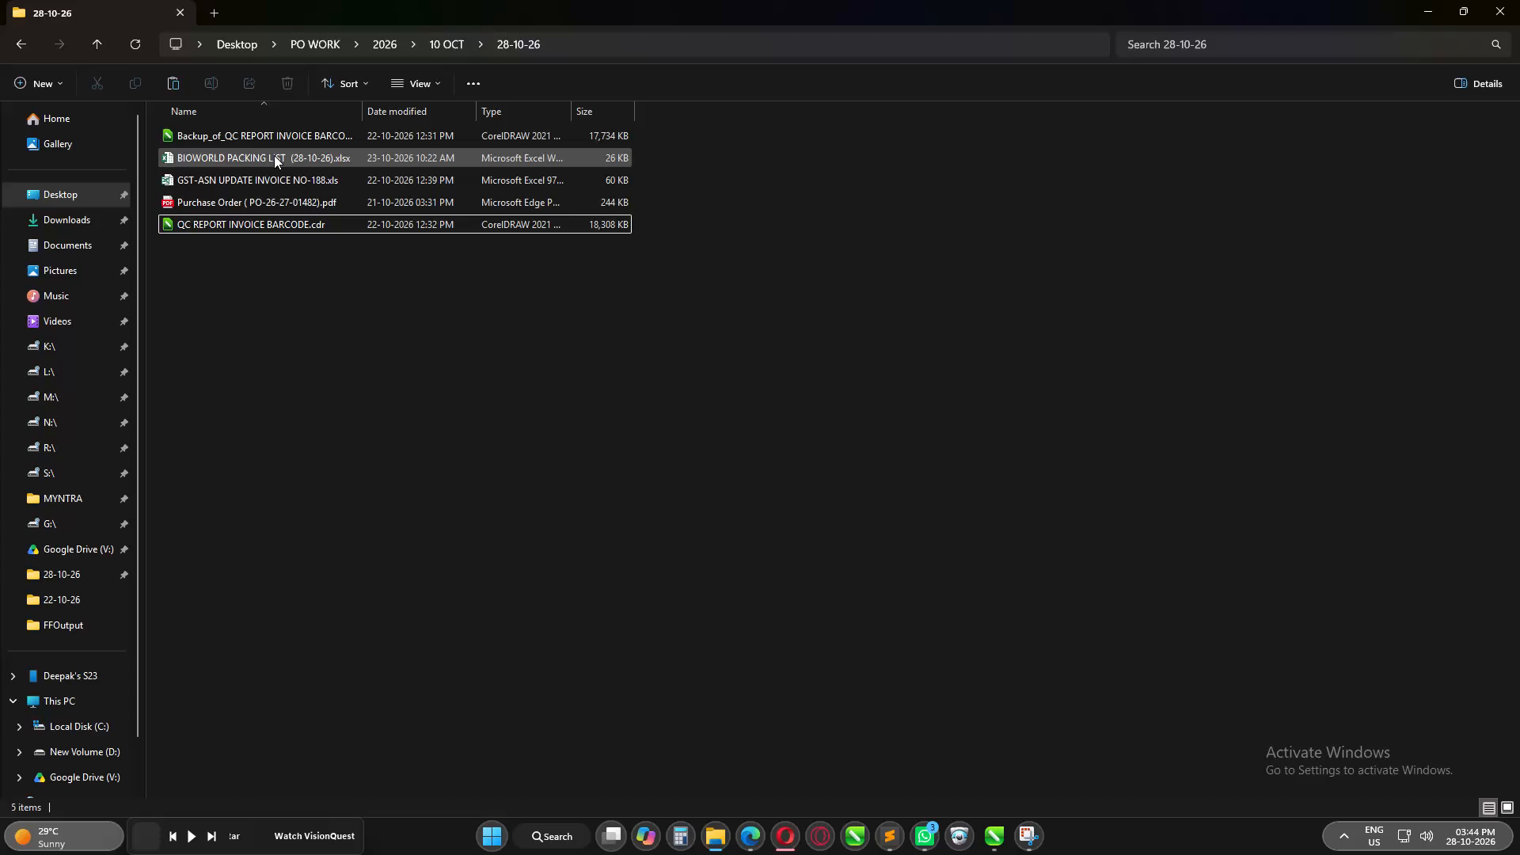
Open the BIOWORLD PACKING LIST (28-10-26) workbook and enable editing.
double_click(273, 155)
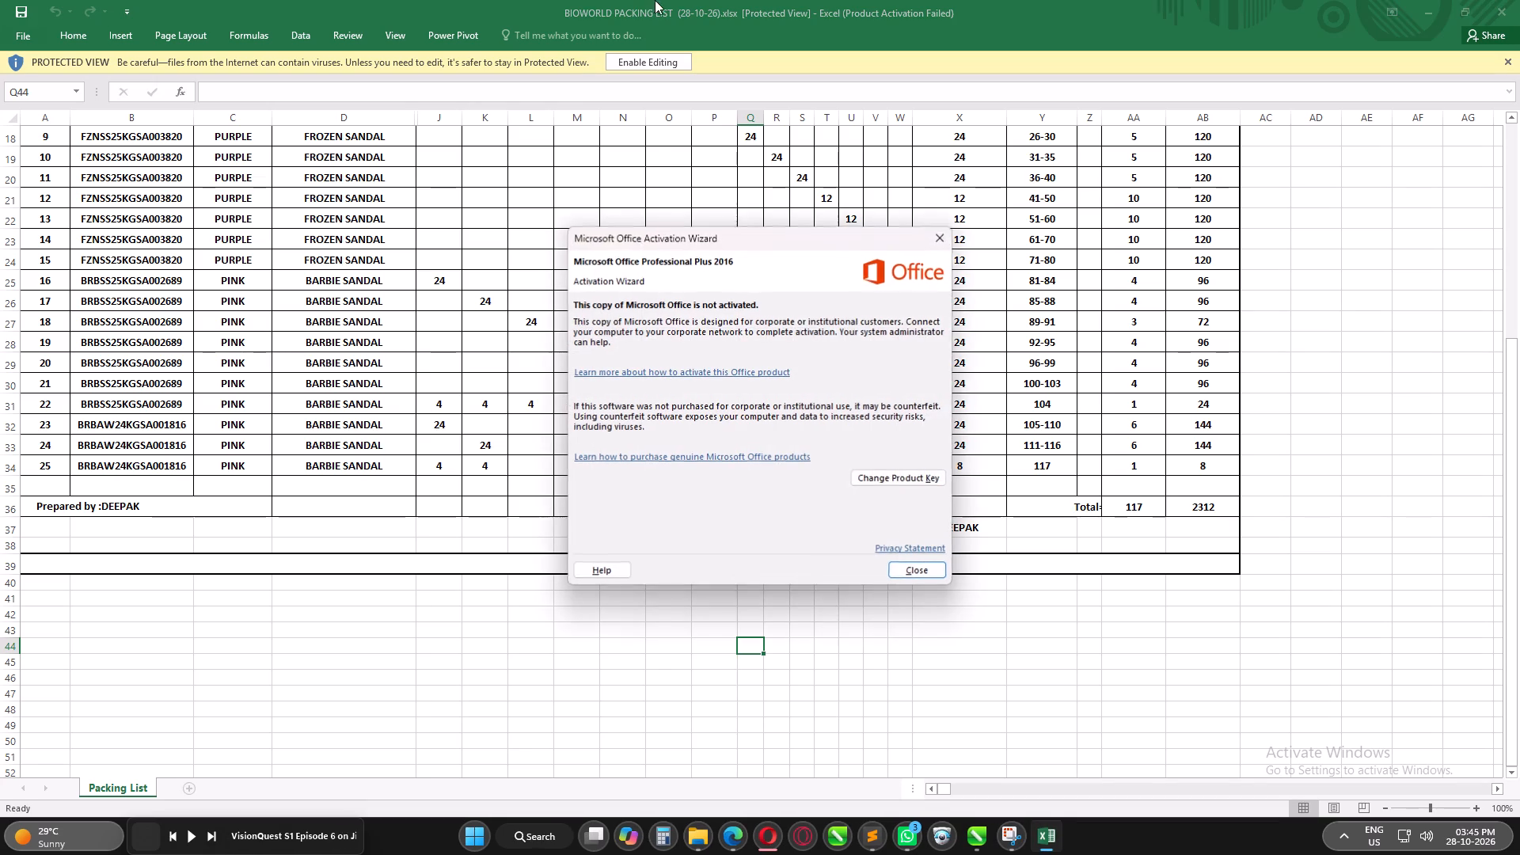
click(940, 234)
click(667, 62)
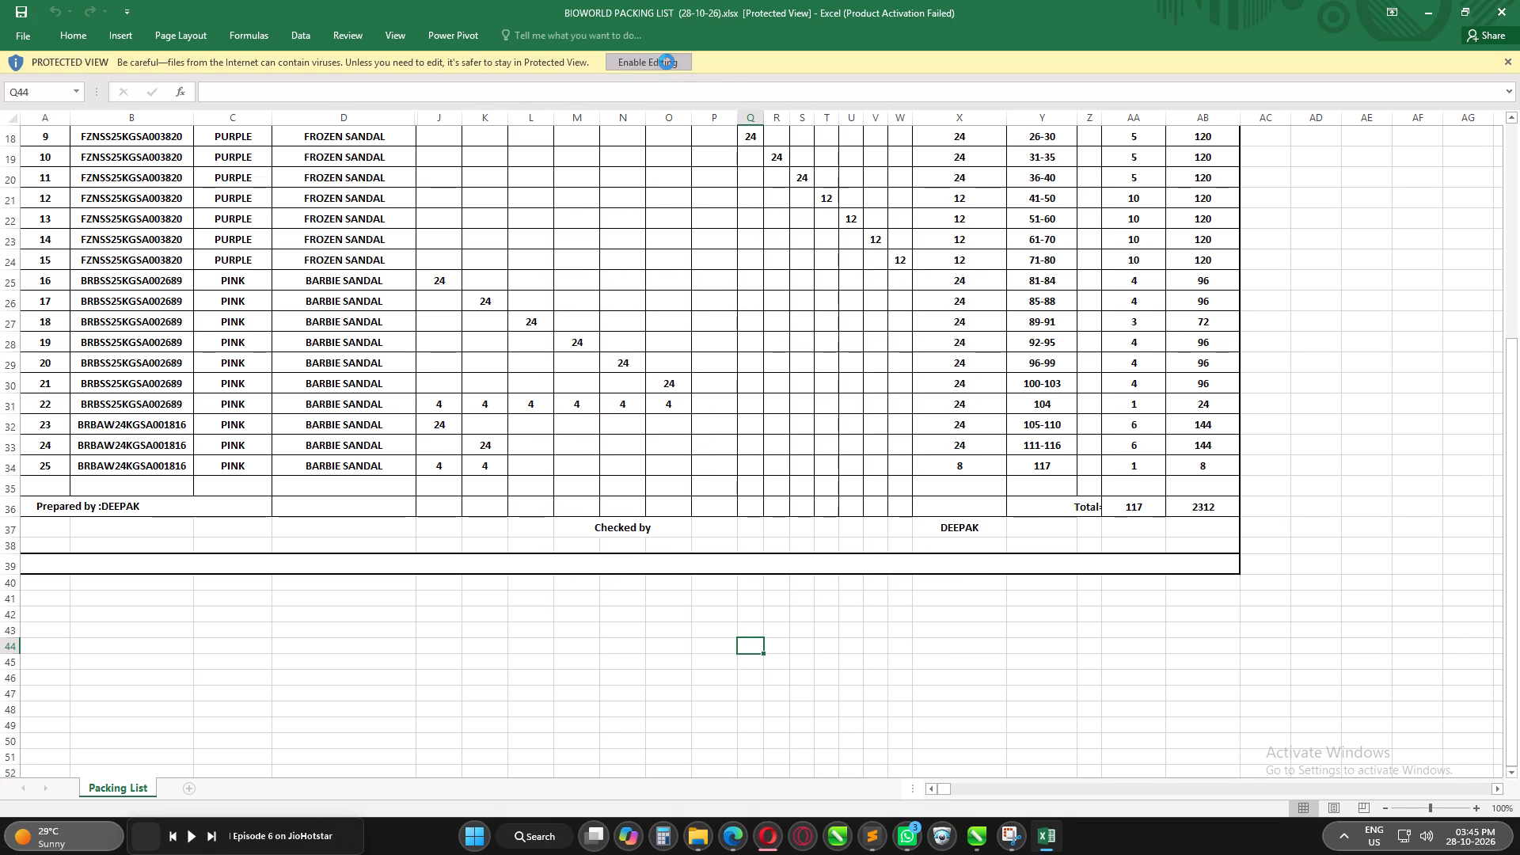
scroll(355, 381, up, 5)
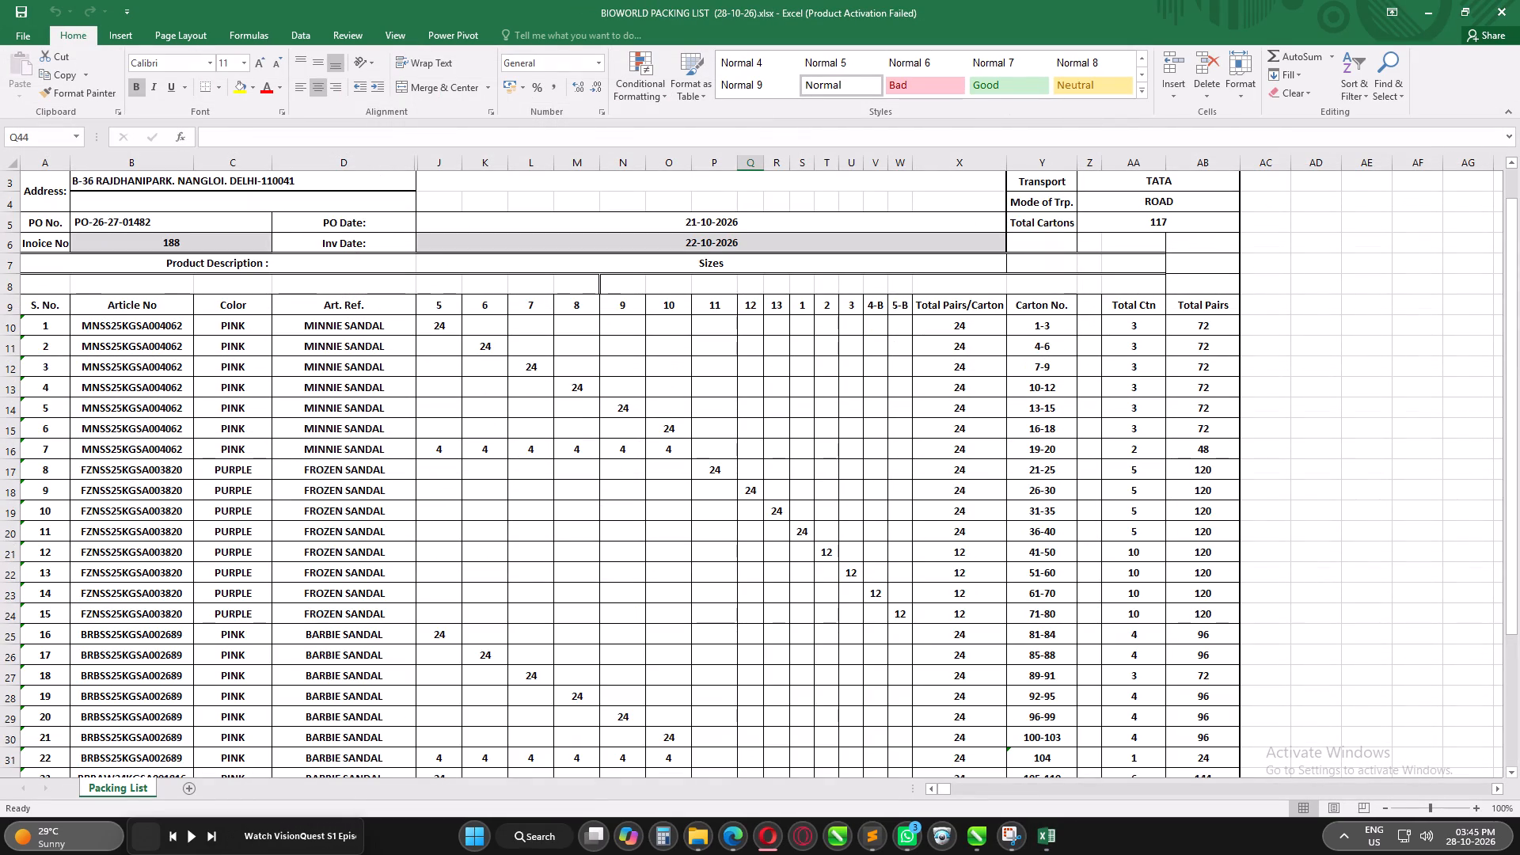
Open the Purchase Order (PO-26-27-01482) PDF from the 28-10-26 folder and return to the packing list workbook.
click(1455, 6)
drag(756, 47, 733, 20)
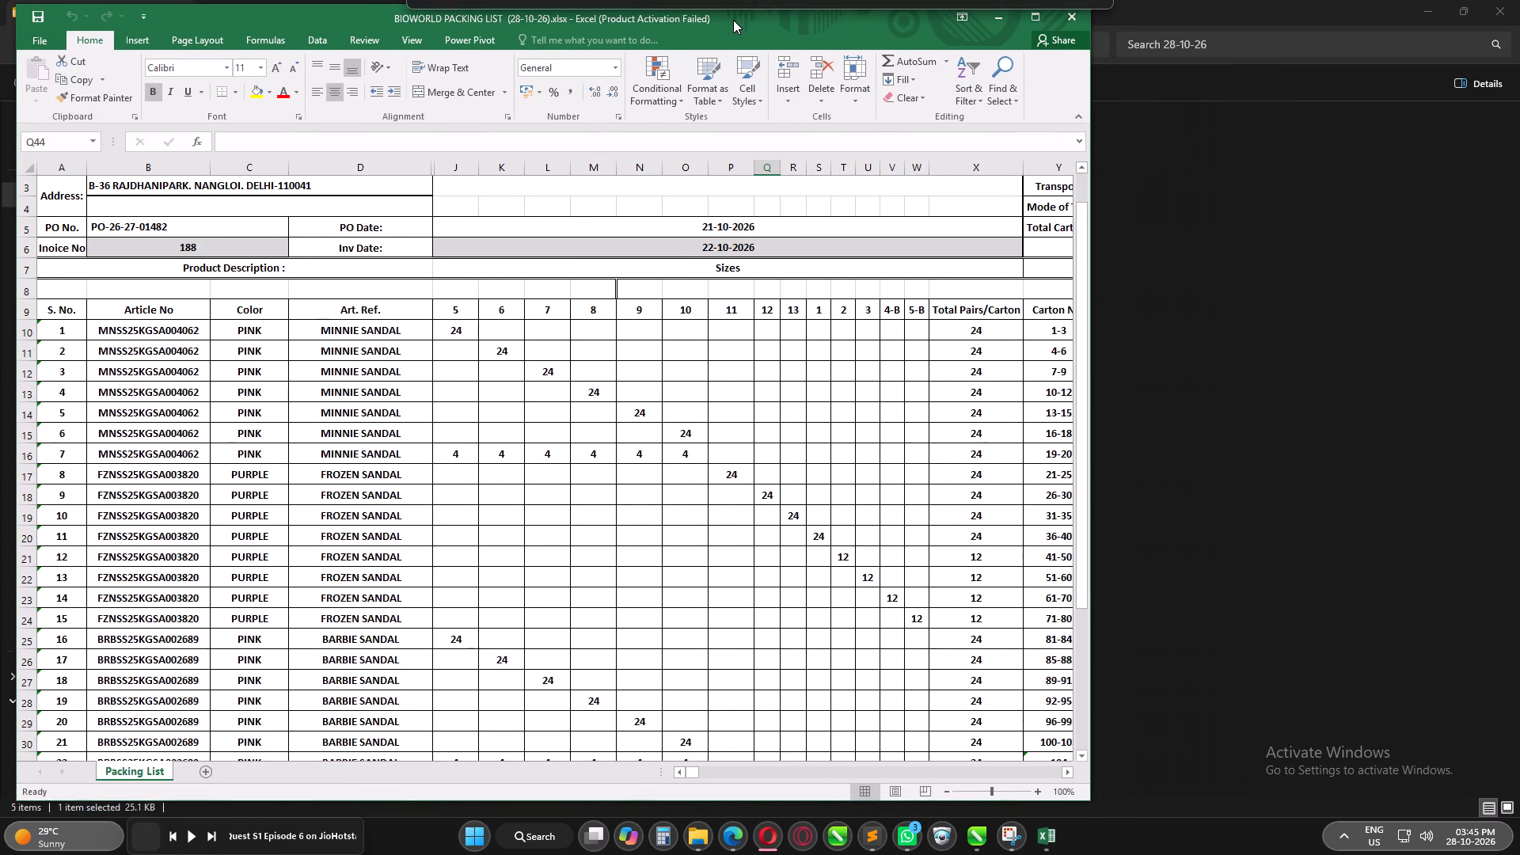
drag(733, 20, 731, 19)
click(1458, 9)
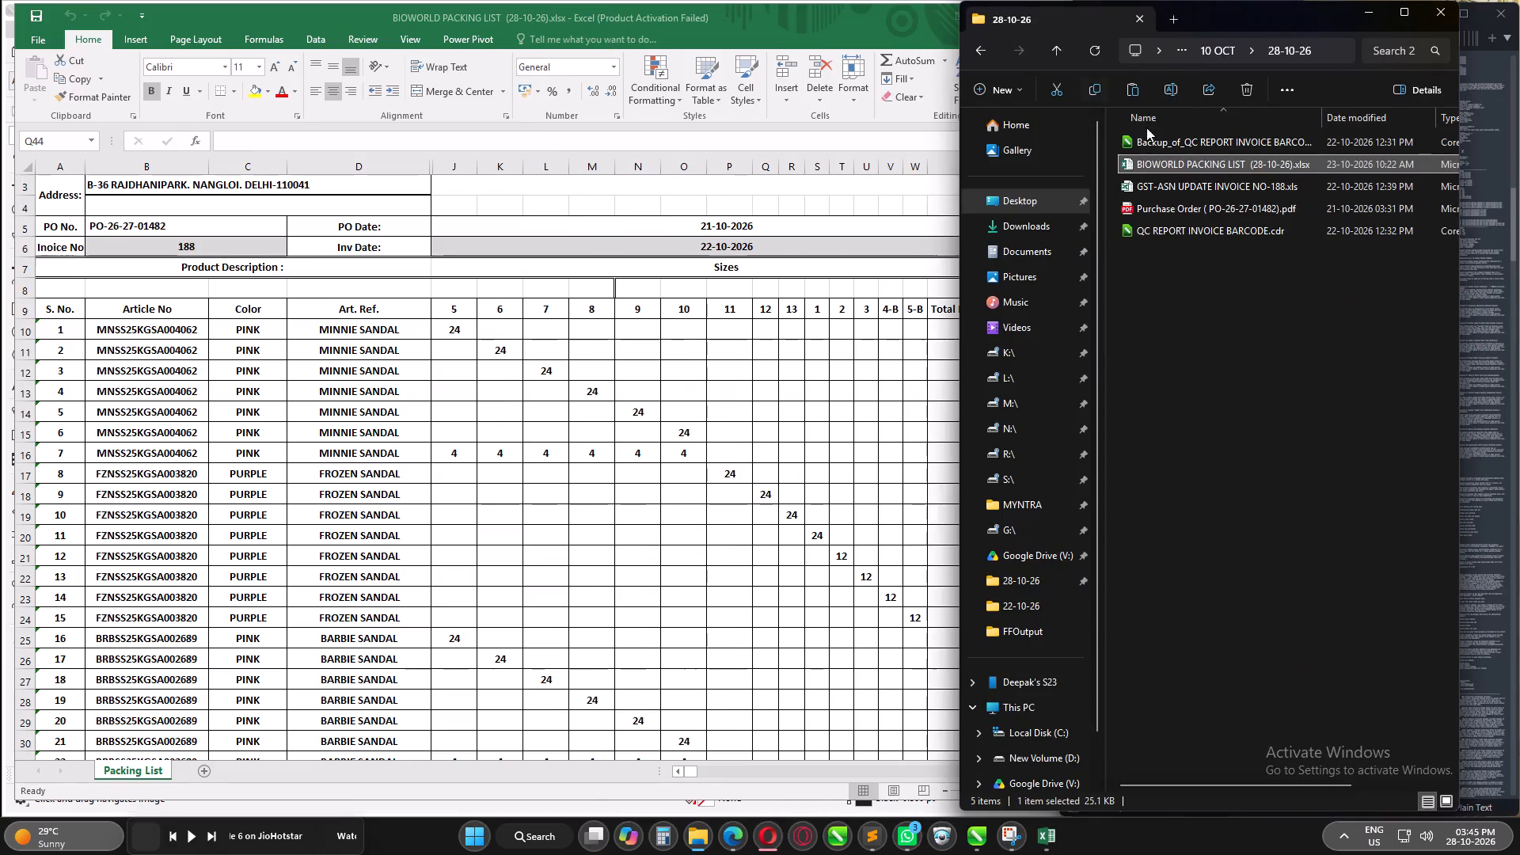
click(1246, 379)
double_click(1183, 207)
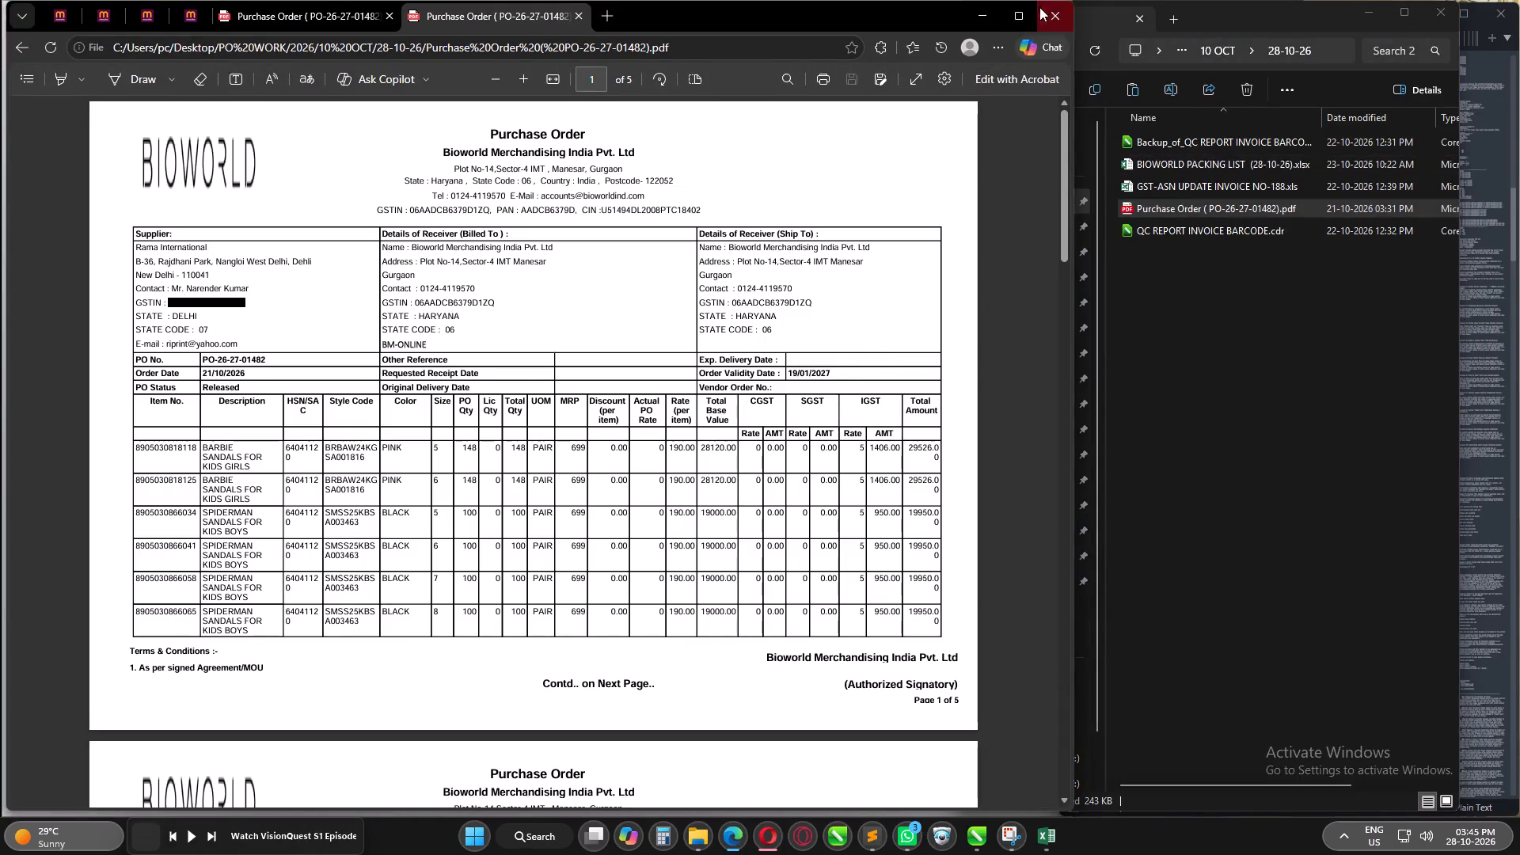
click(978, 9)
click(234, 376)
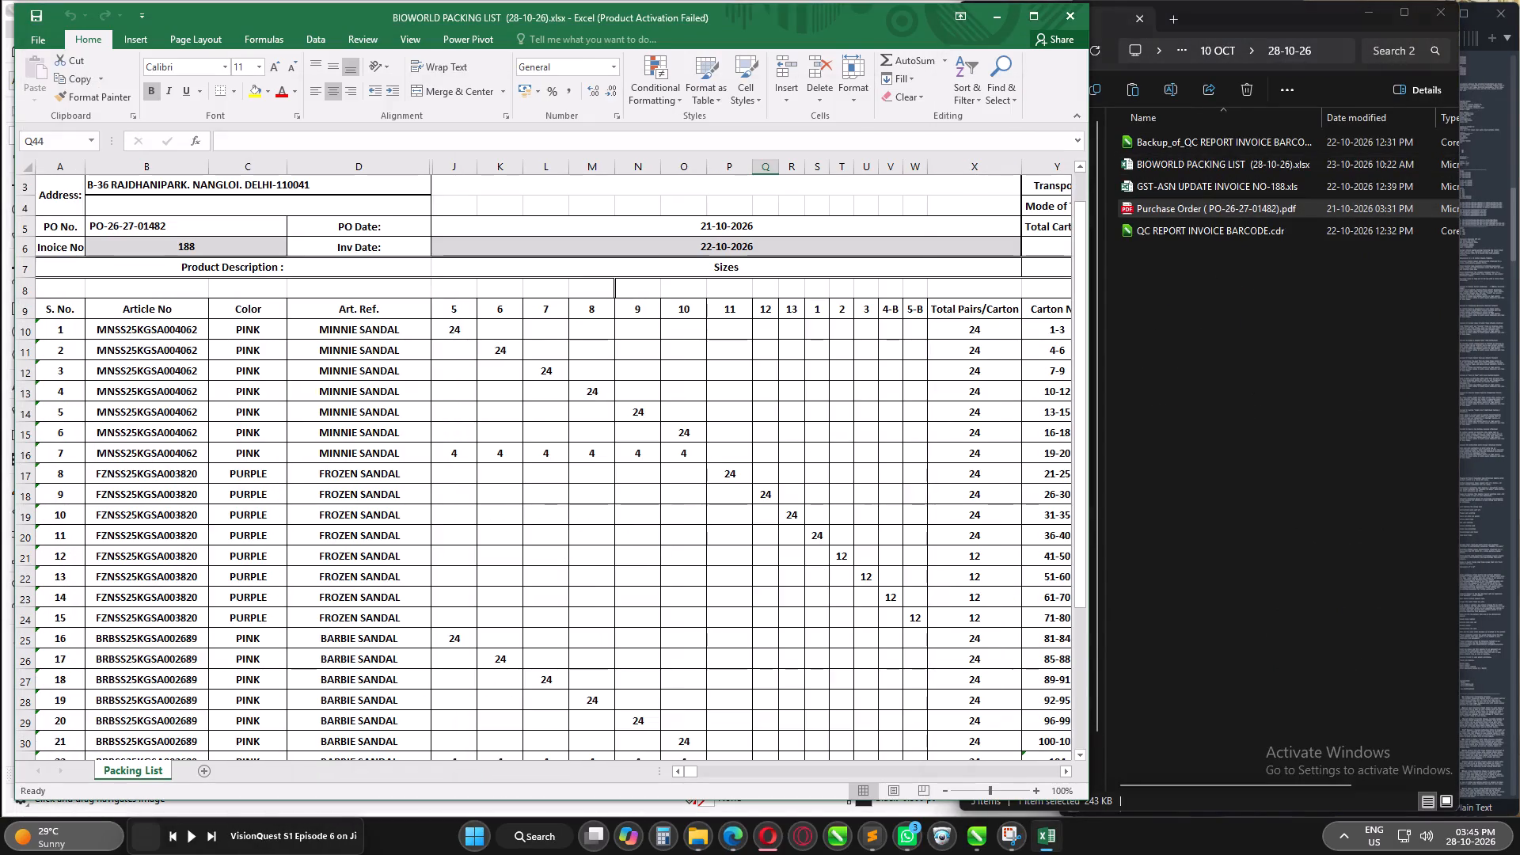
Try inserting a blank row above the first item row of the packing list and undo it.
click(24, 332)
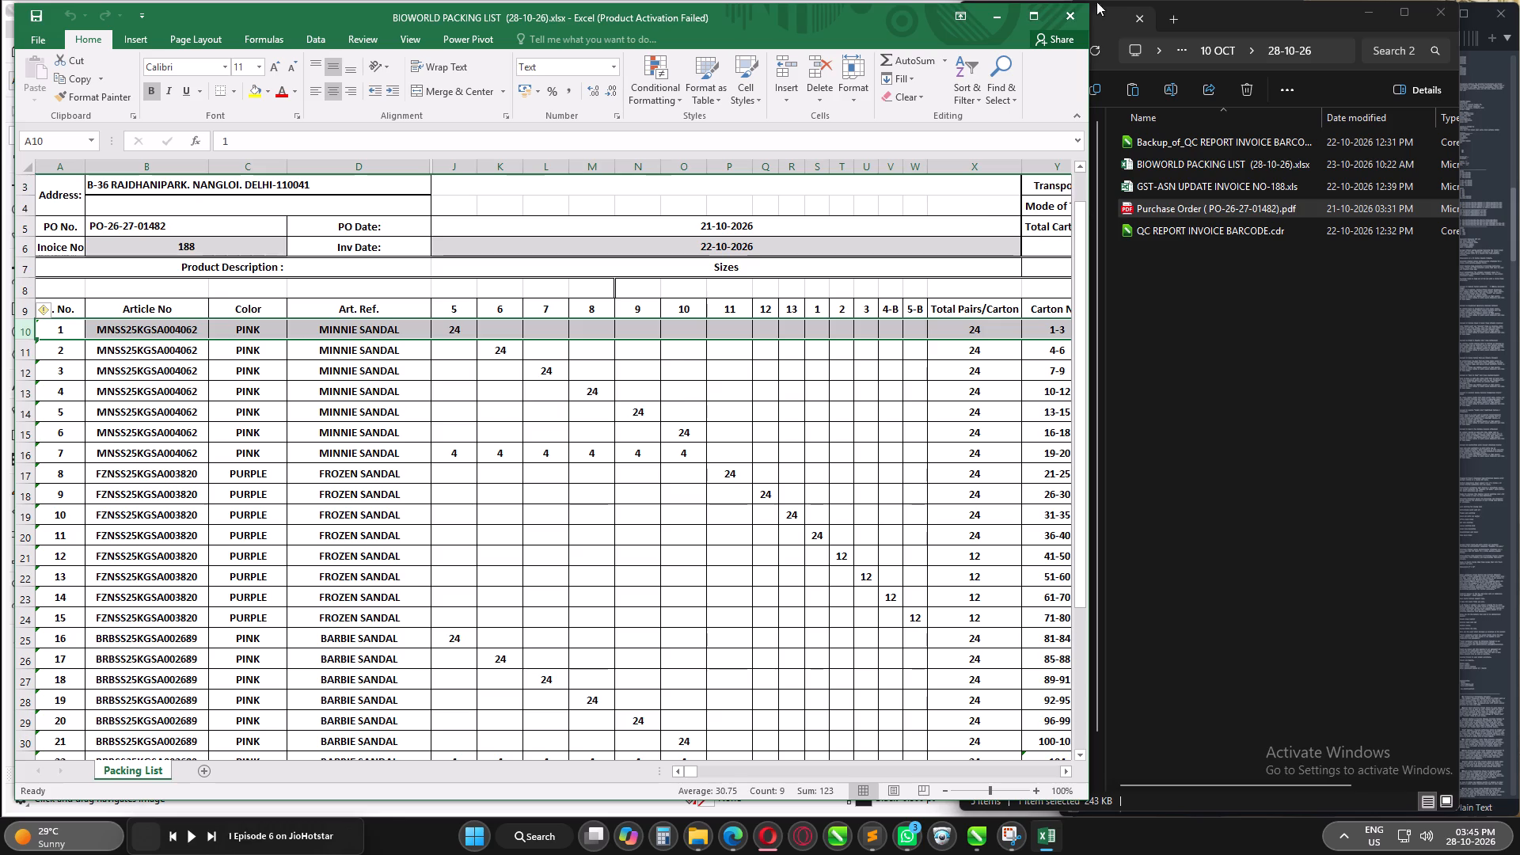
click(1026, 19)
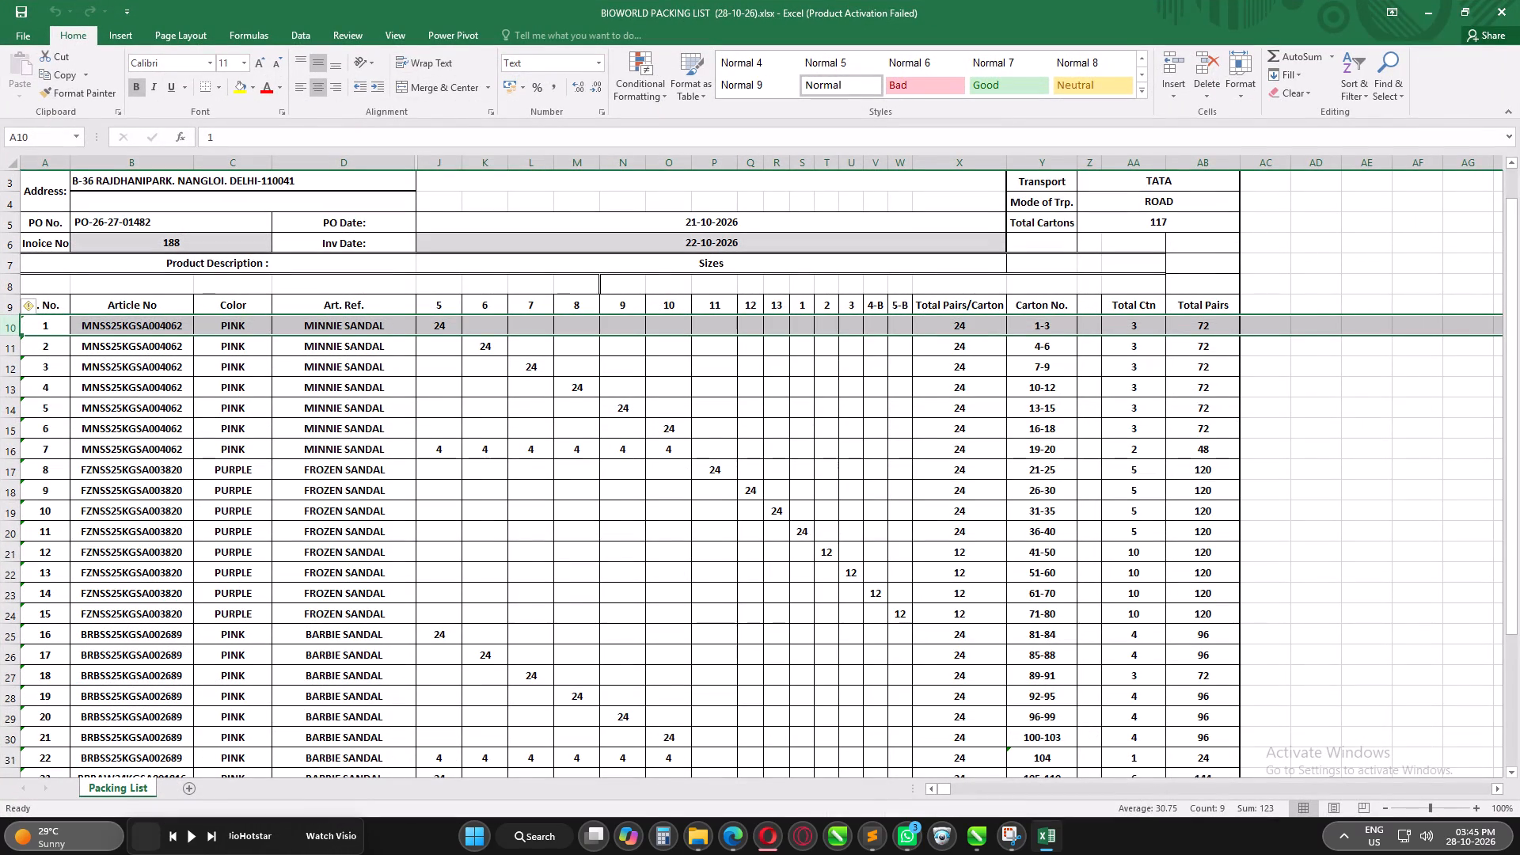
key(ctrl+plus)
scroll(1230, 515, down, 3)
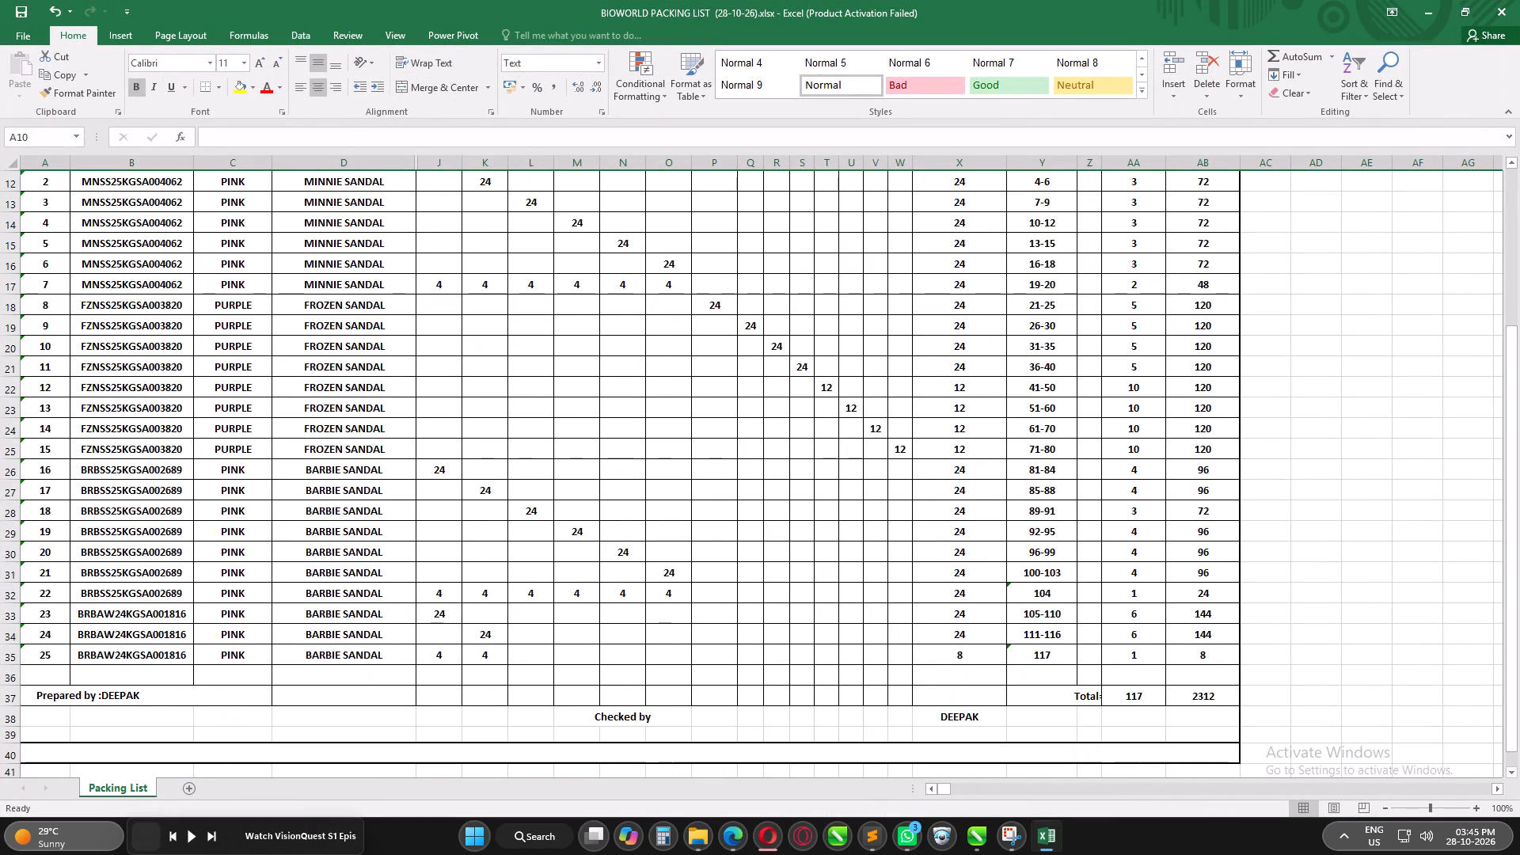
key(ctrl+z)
Copy the item 18 entries for BRBSS25KGSA002689, from Article No through Total Pairs, over those of item 1.
scroll(747, 587, down, 3)
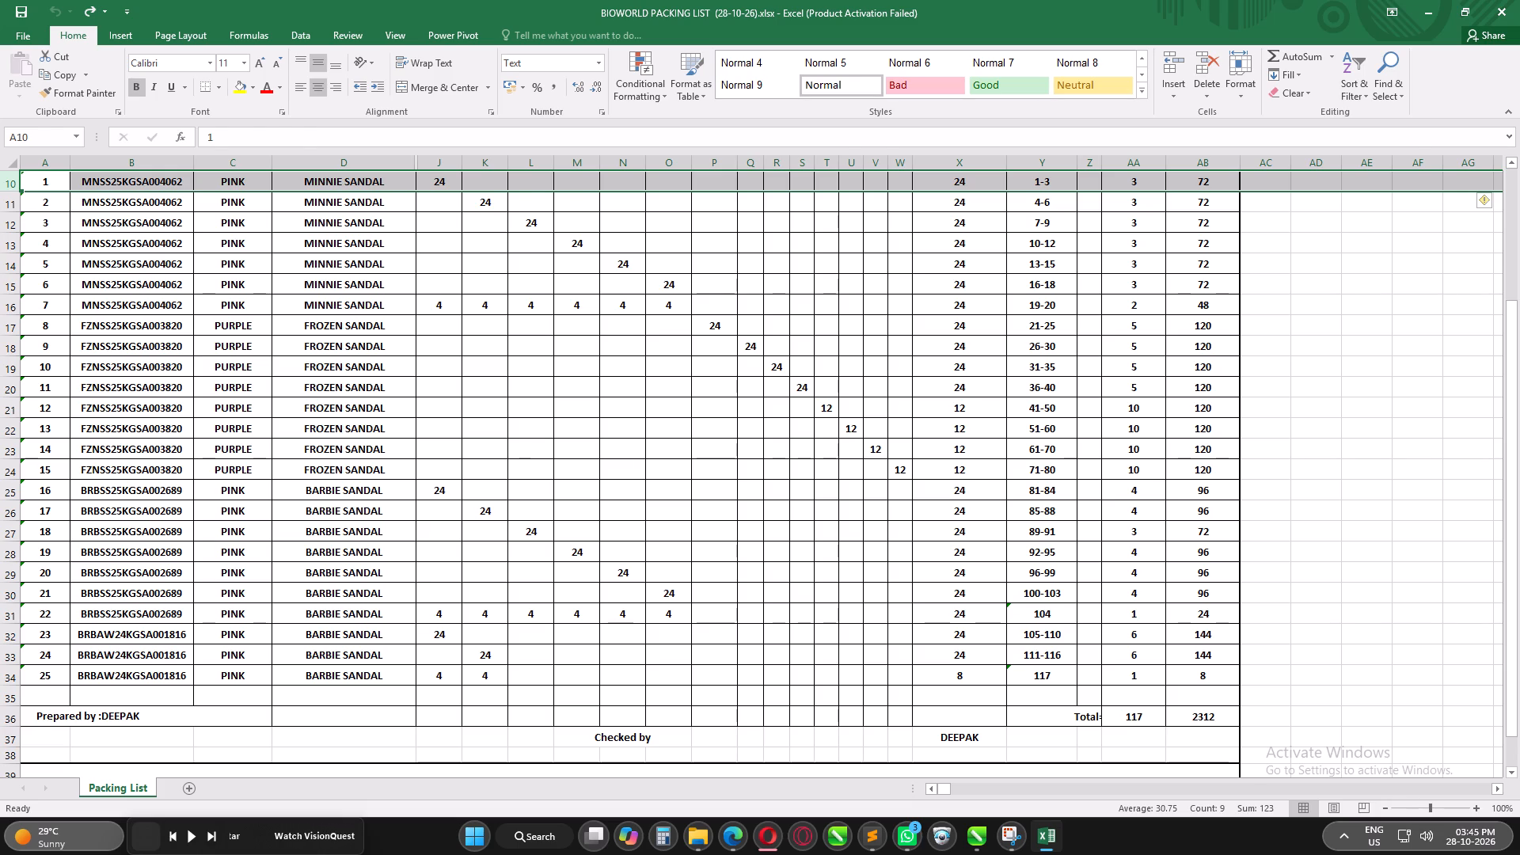
drag(124, 615, 277, 614)
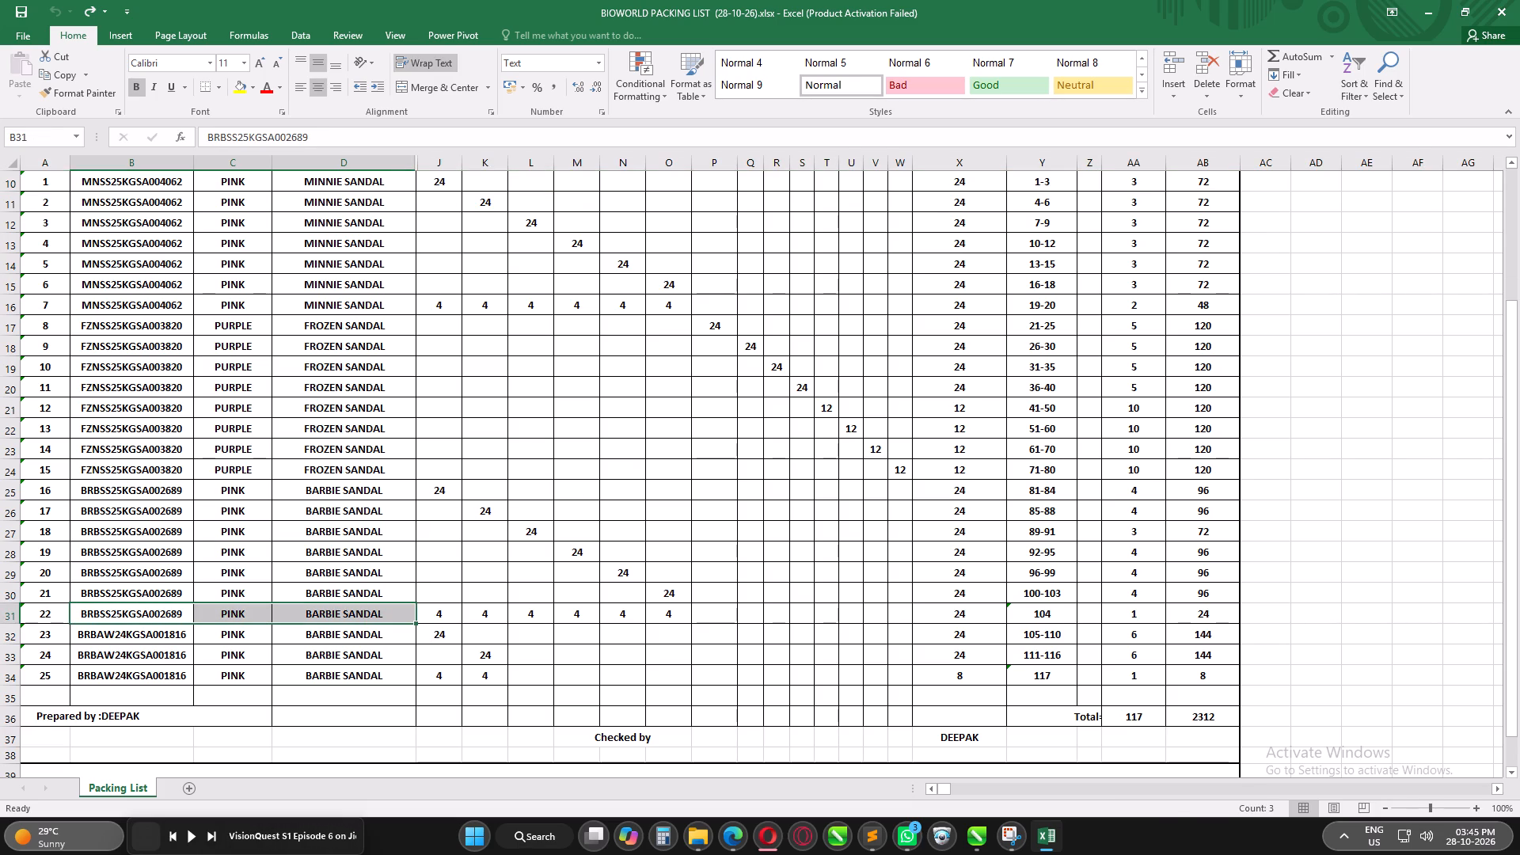
drag(1210, 531, 218, 538)
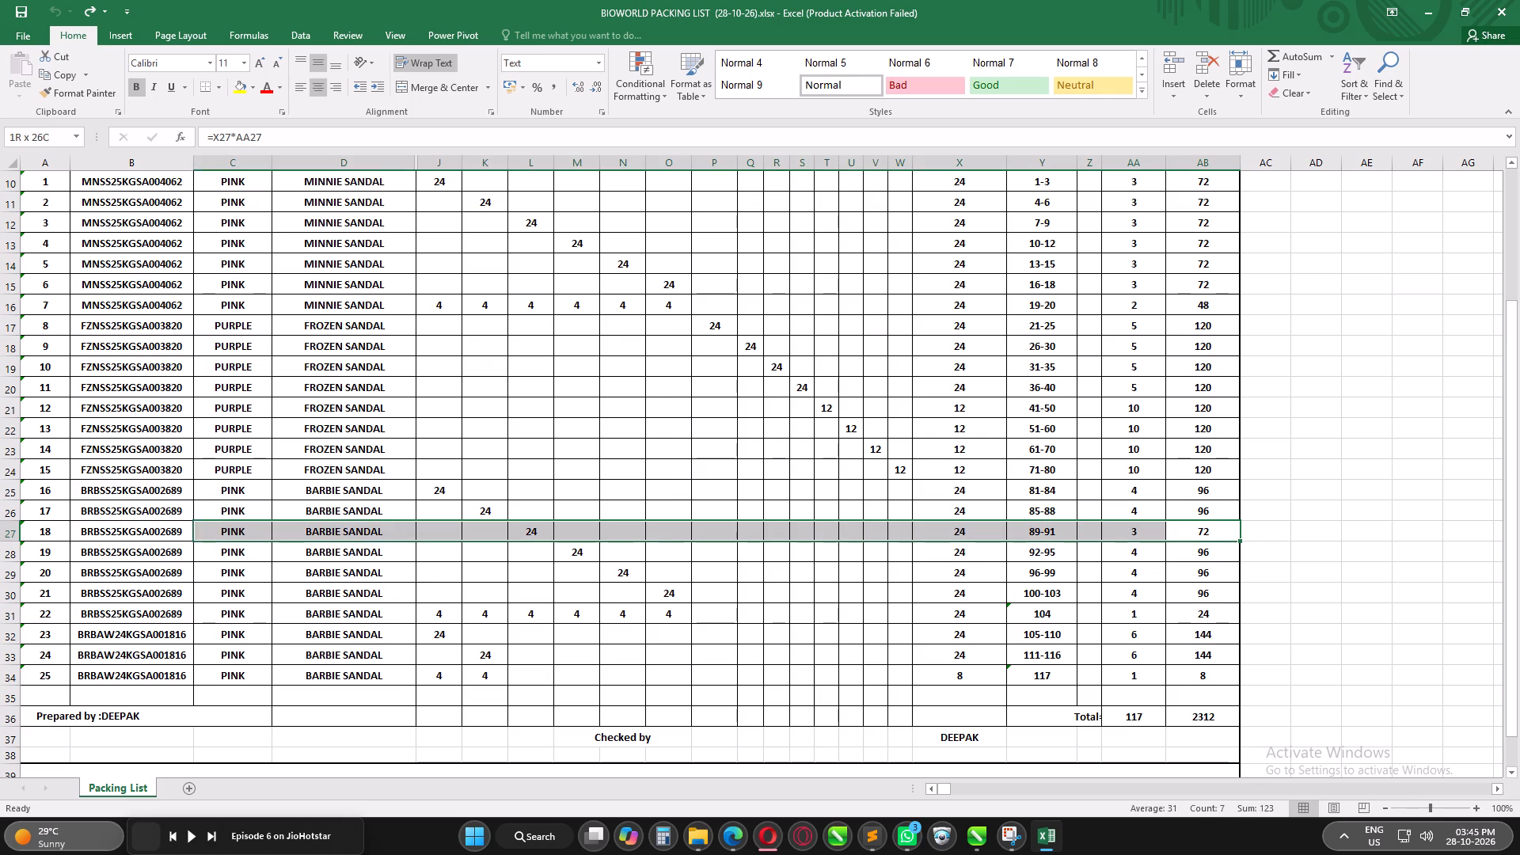
drag(218, 538, 135, 537)
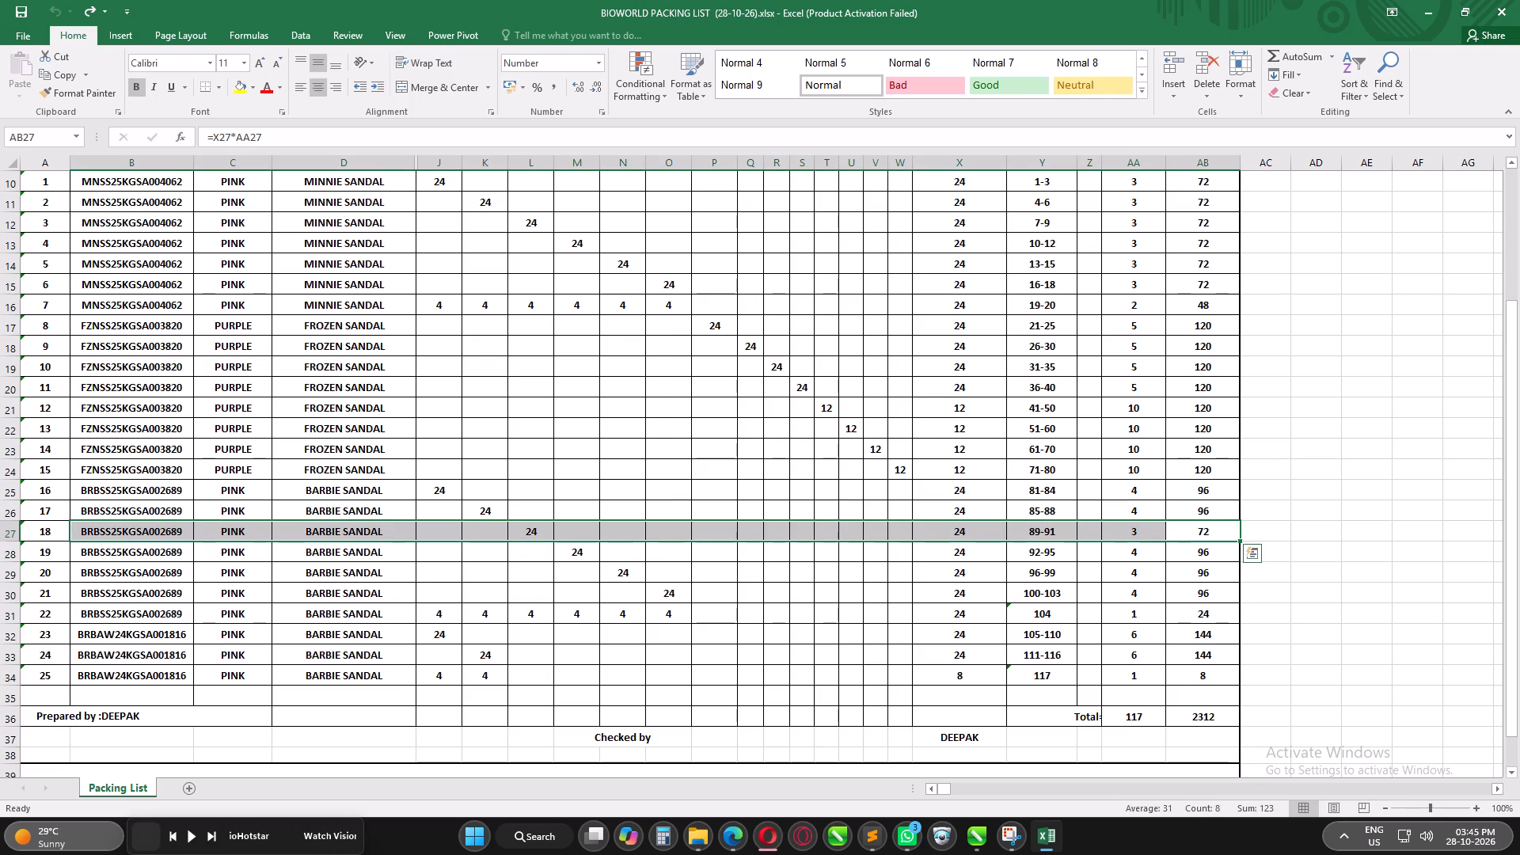
key(ctrl+c)
scroll(383, 531, up, 5)
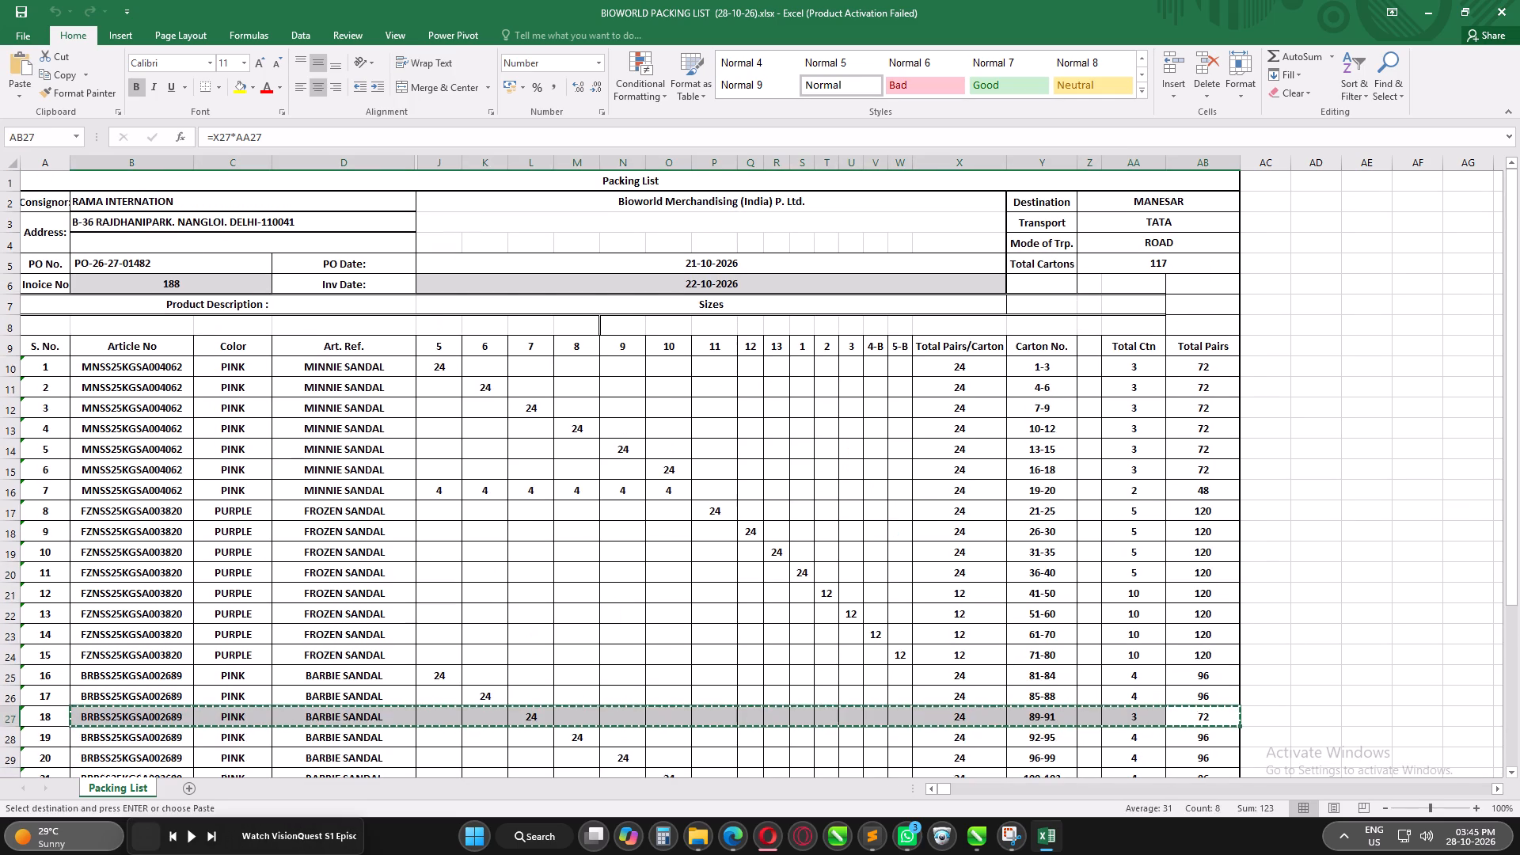
scroll(275, 496, up, 2)
click(142, 368)
key(ctrl+v)
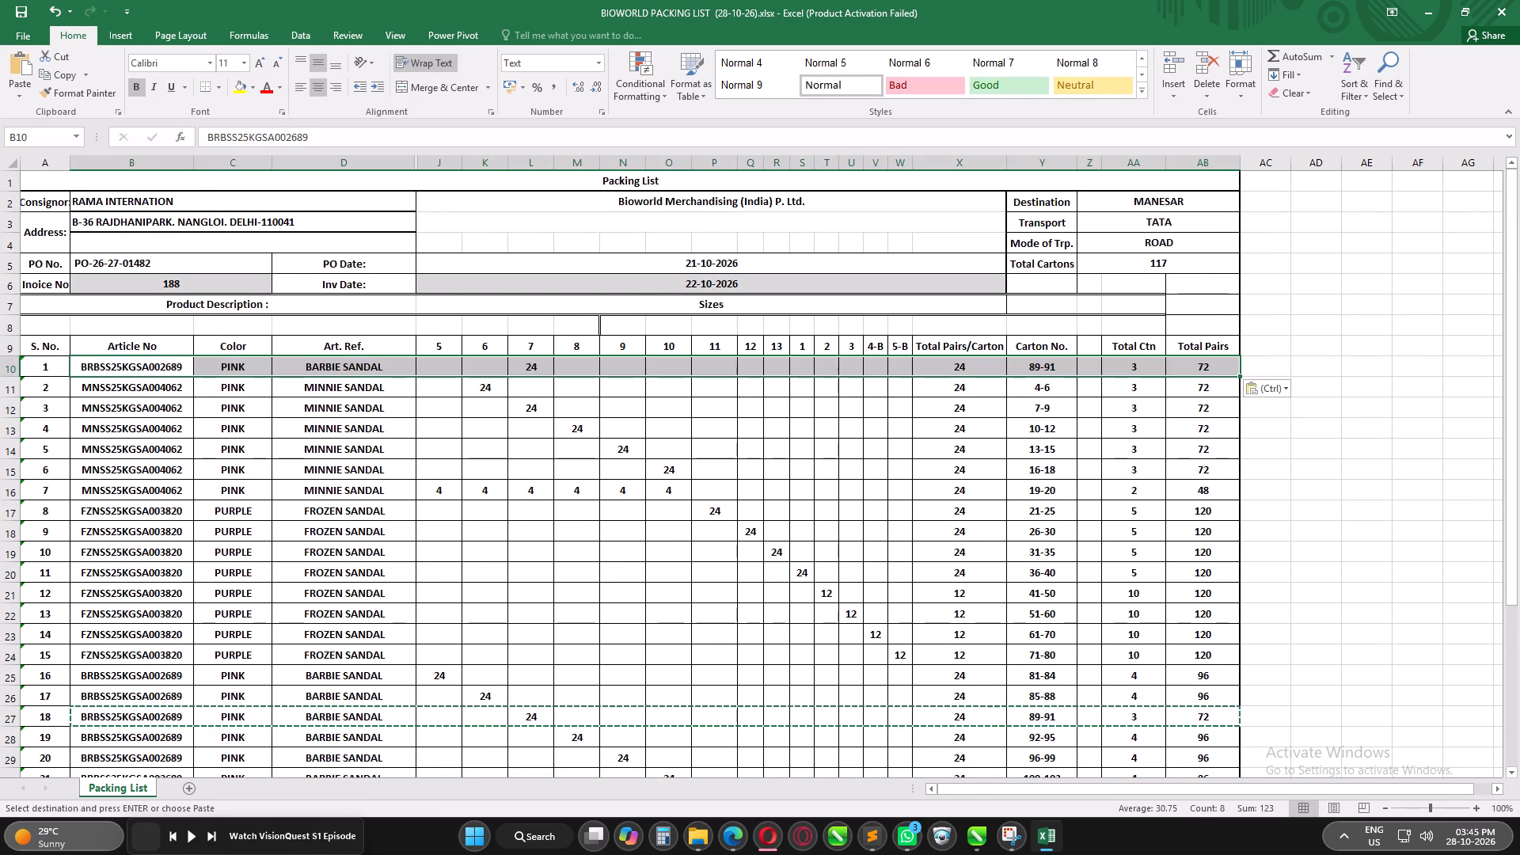
Set the Total Ctn of item 1 to 1.
click(1137, 367)
key(1)
key(Return)
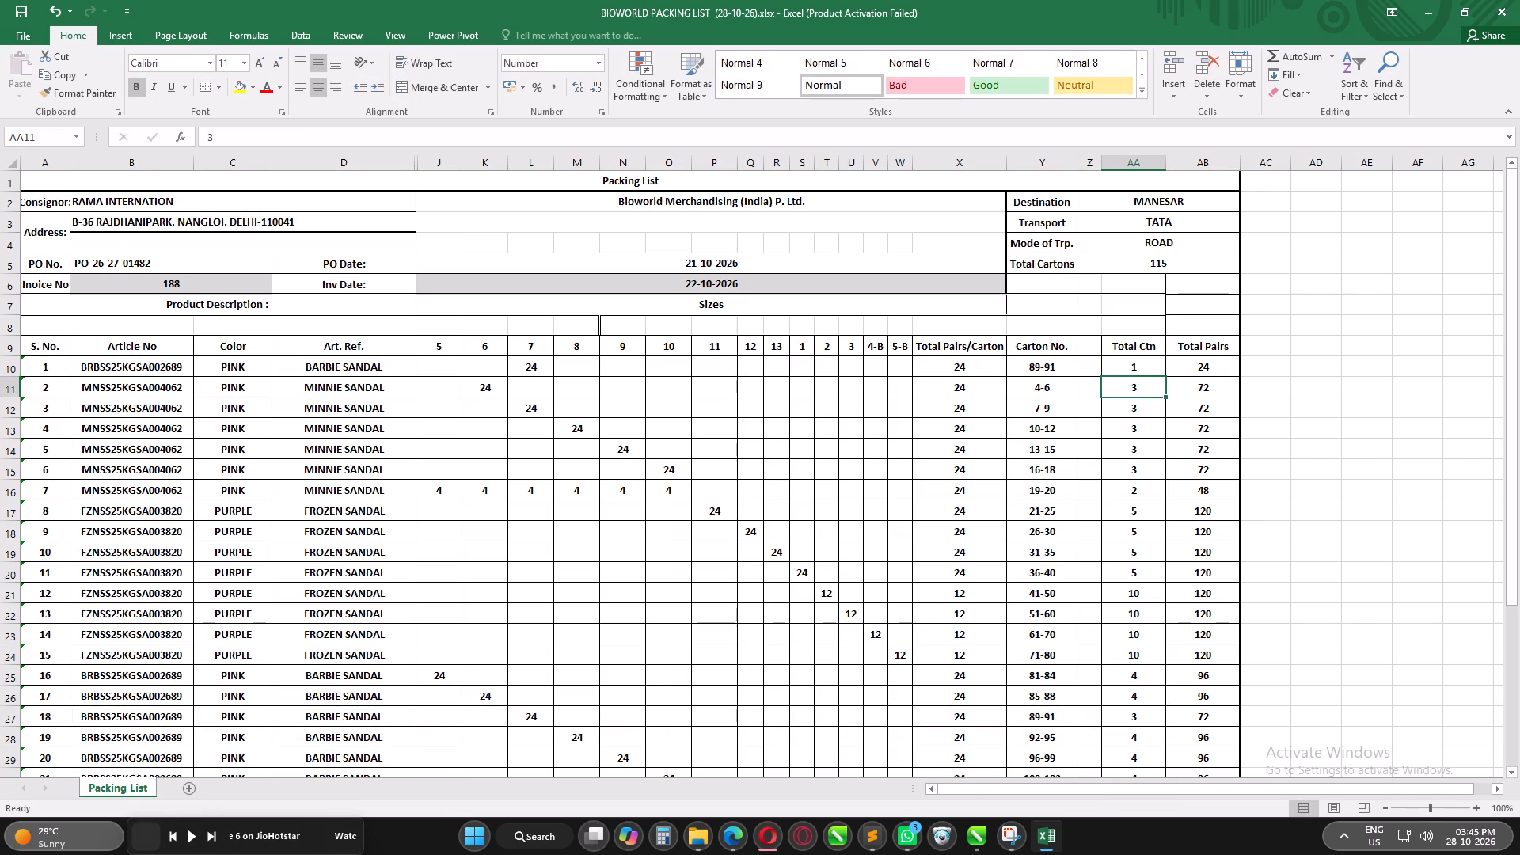
Clear the article numbers, colours, article references and size quantities of items 2 to 25.
drag(125, 390, 218, 390)
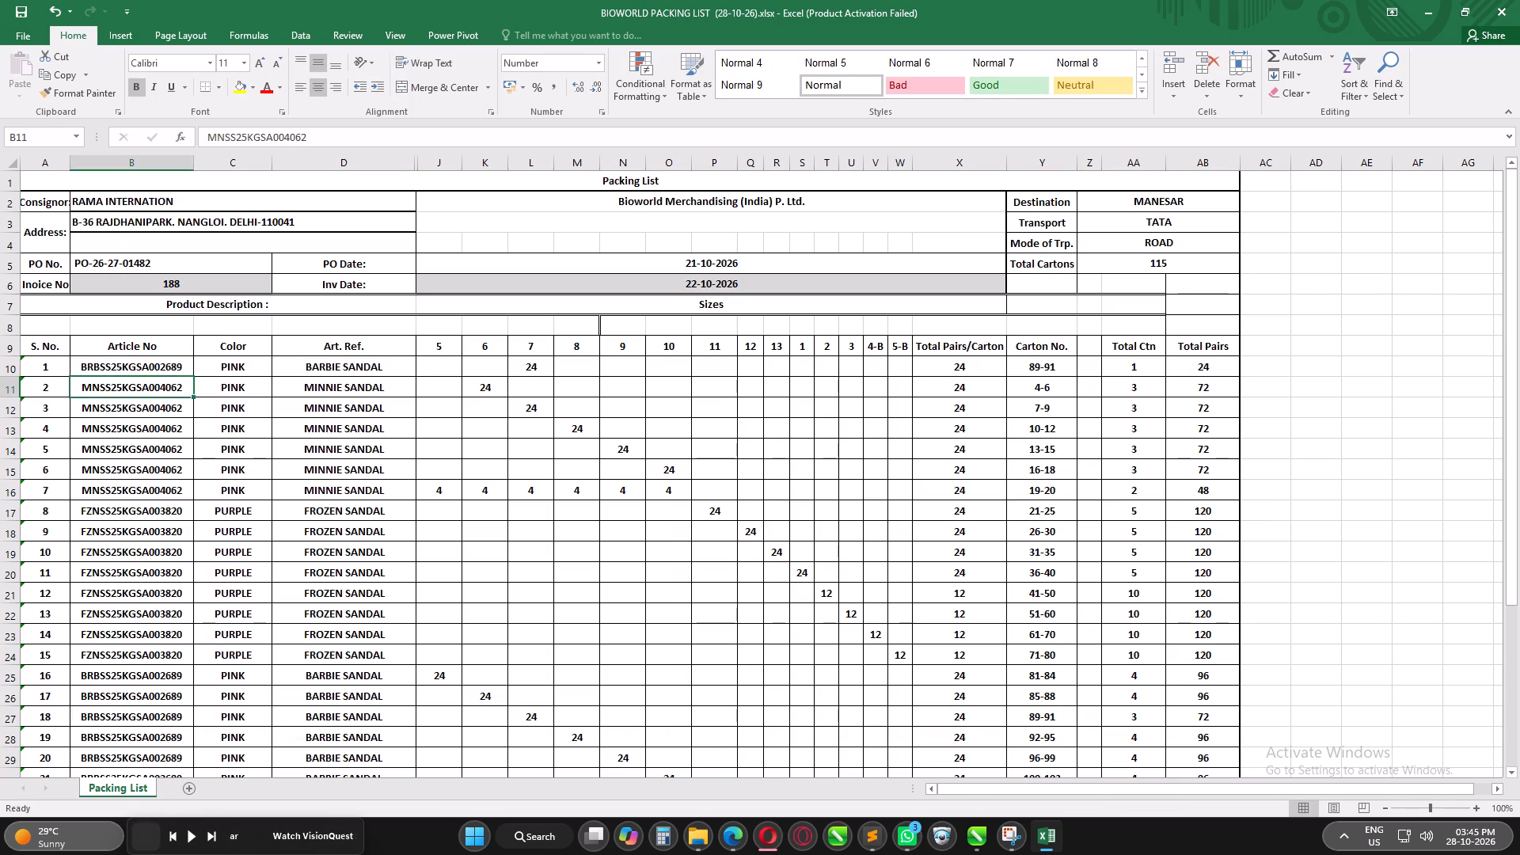
drag(218, 390, 868, 746)
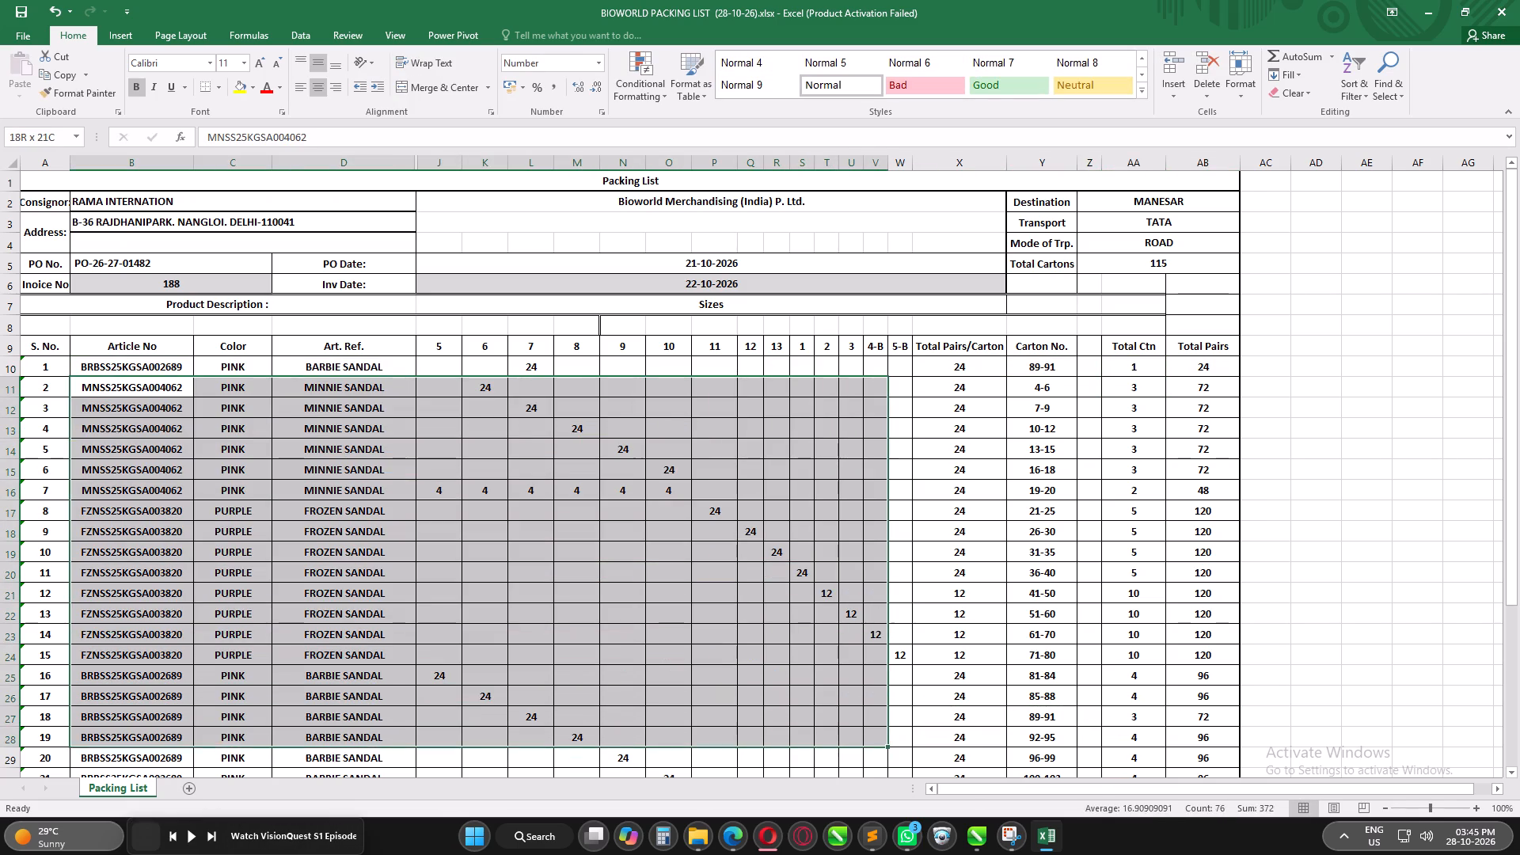
drag(868, 746, 899, 722)
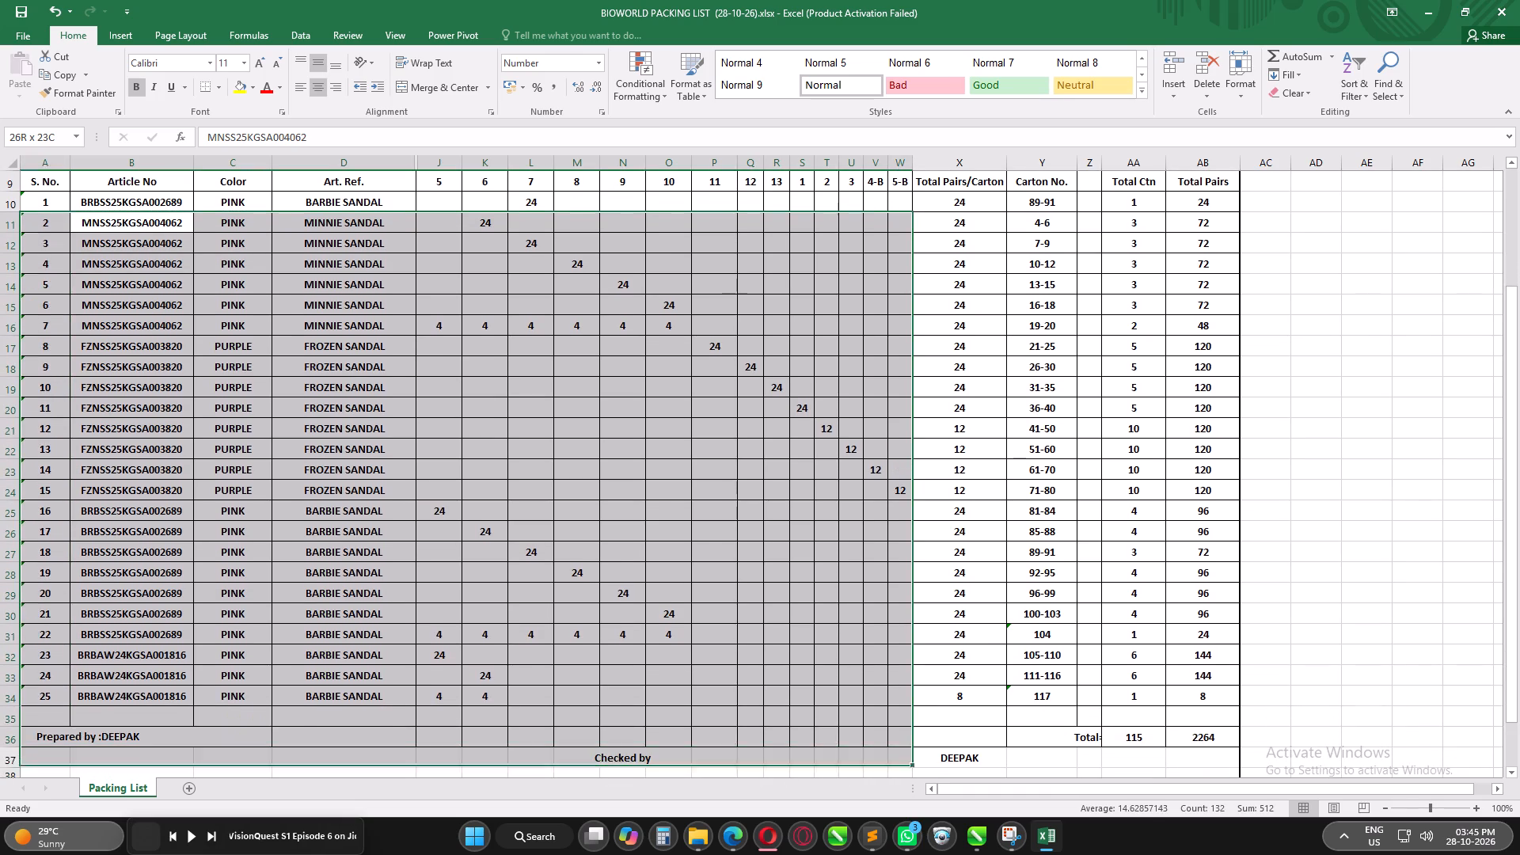
drag(899, 722, 895, 690)
key(Delete)
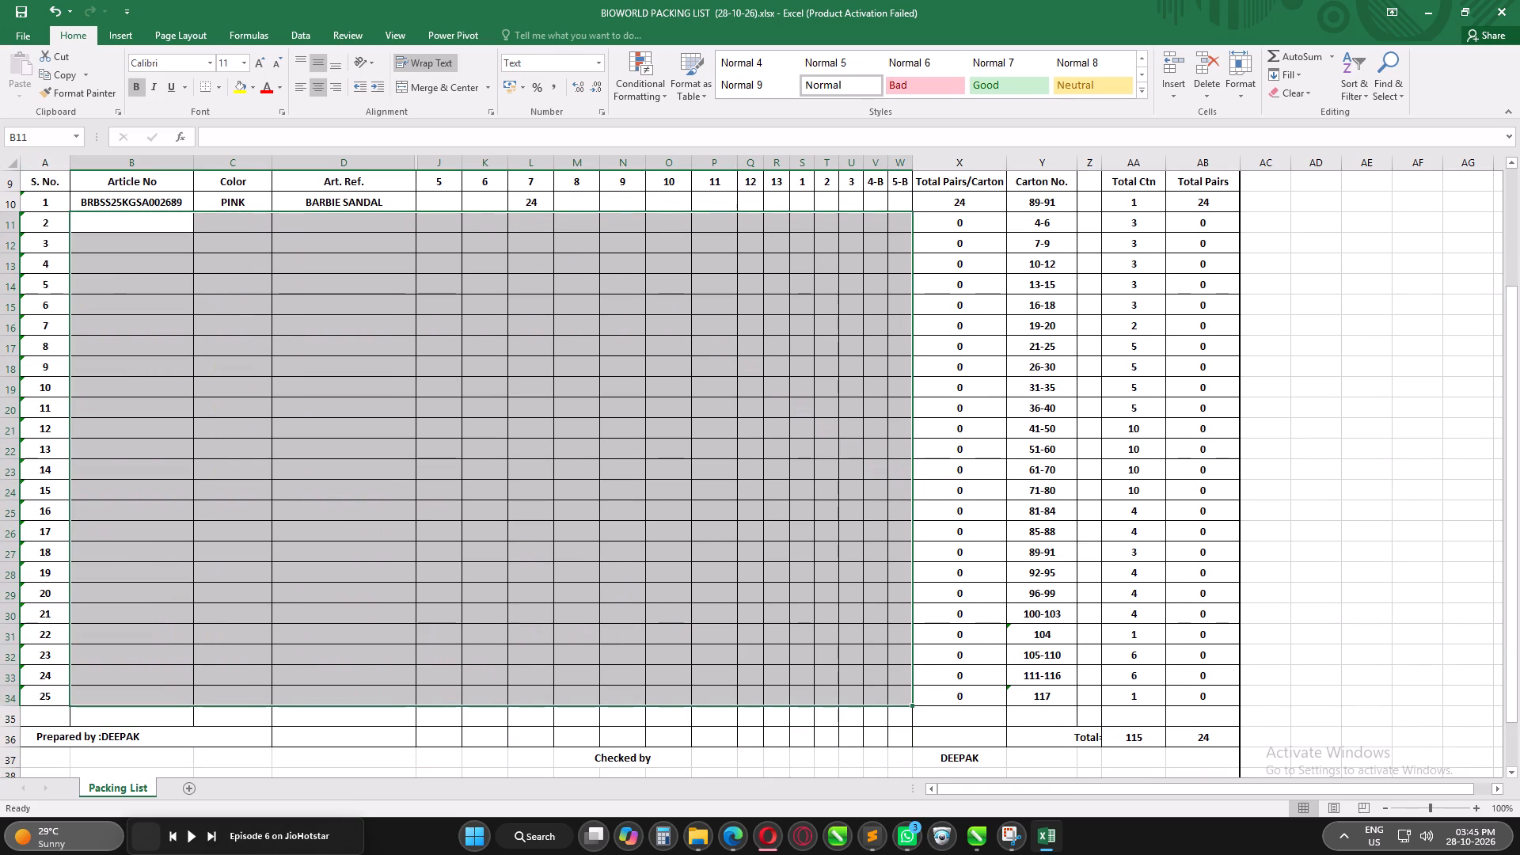
Clear the Total Ctn values of items 2 to 25 and save the workbook.
scroll(900, 564, up, 5)
click(1149, 389)
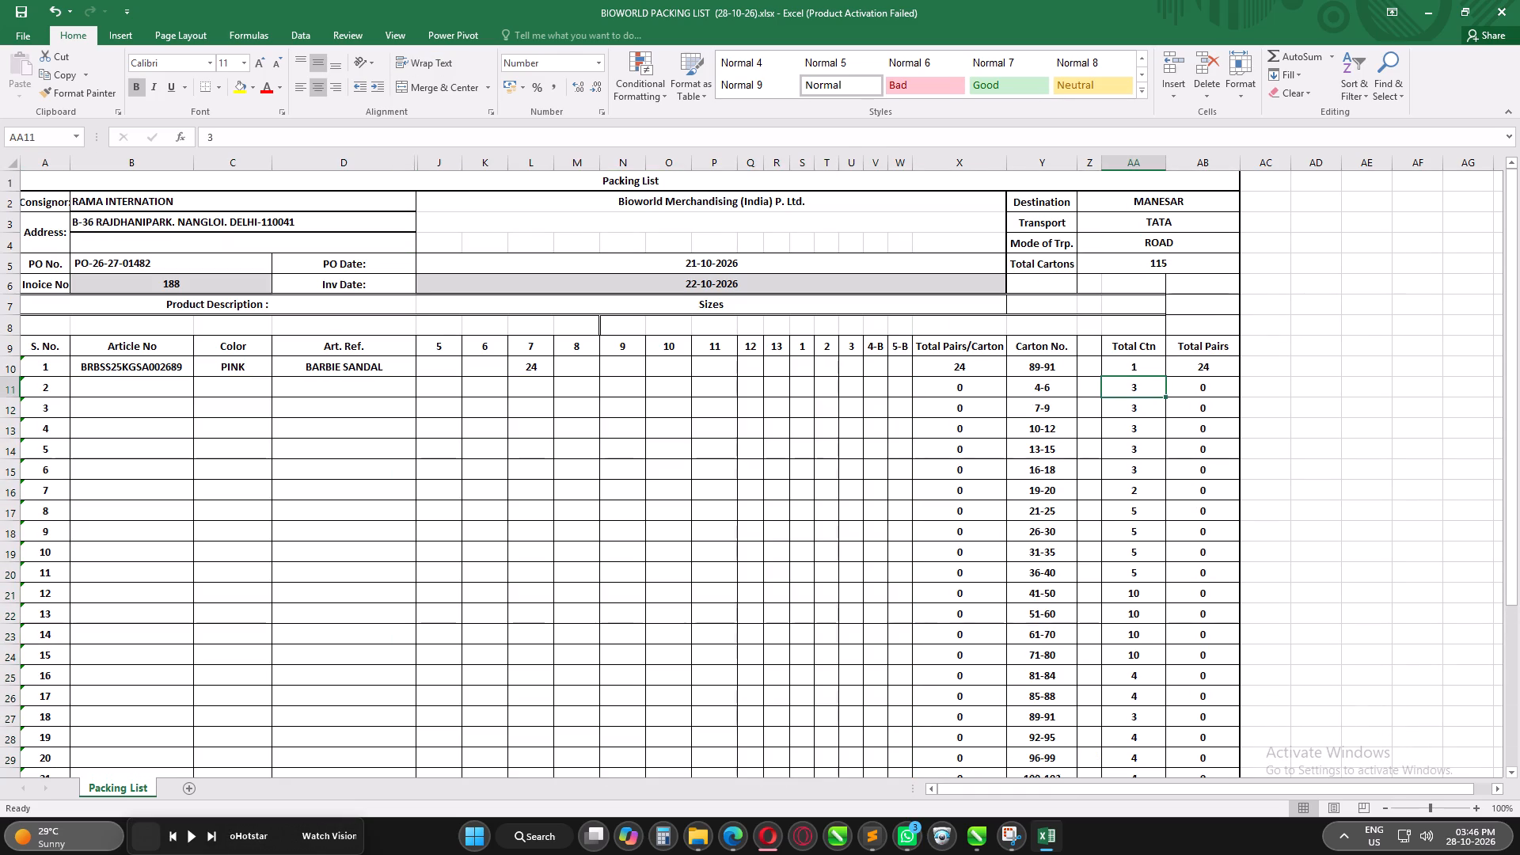
key(ctrl+shift+Down)
key(Delete)
click(340, 433)
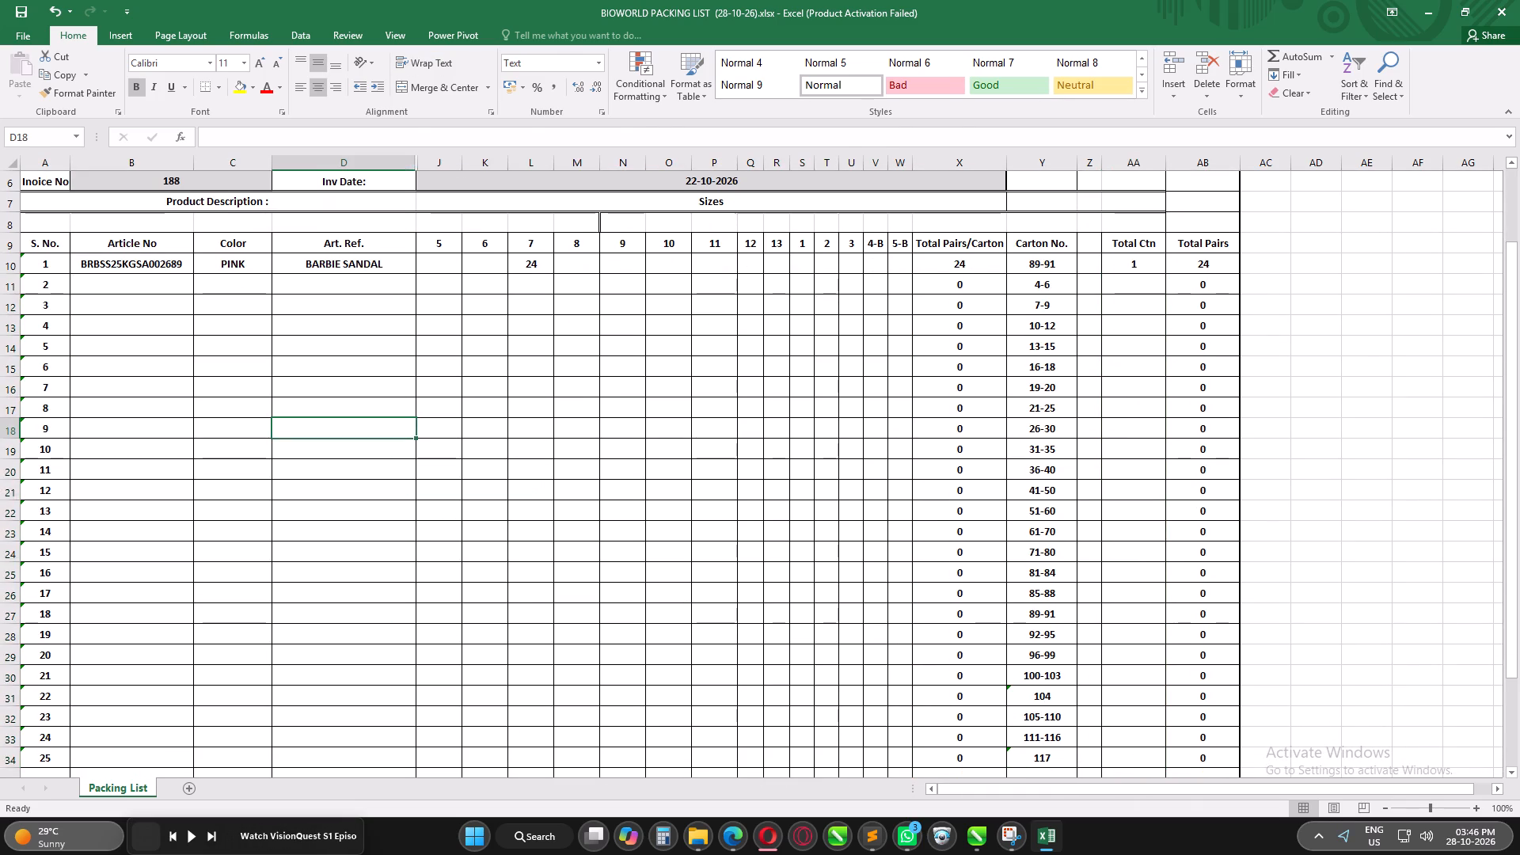
scroll(230, 446, up, 3)
click(132, 382)
key(ctrl+s)
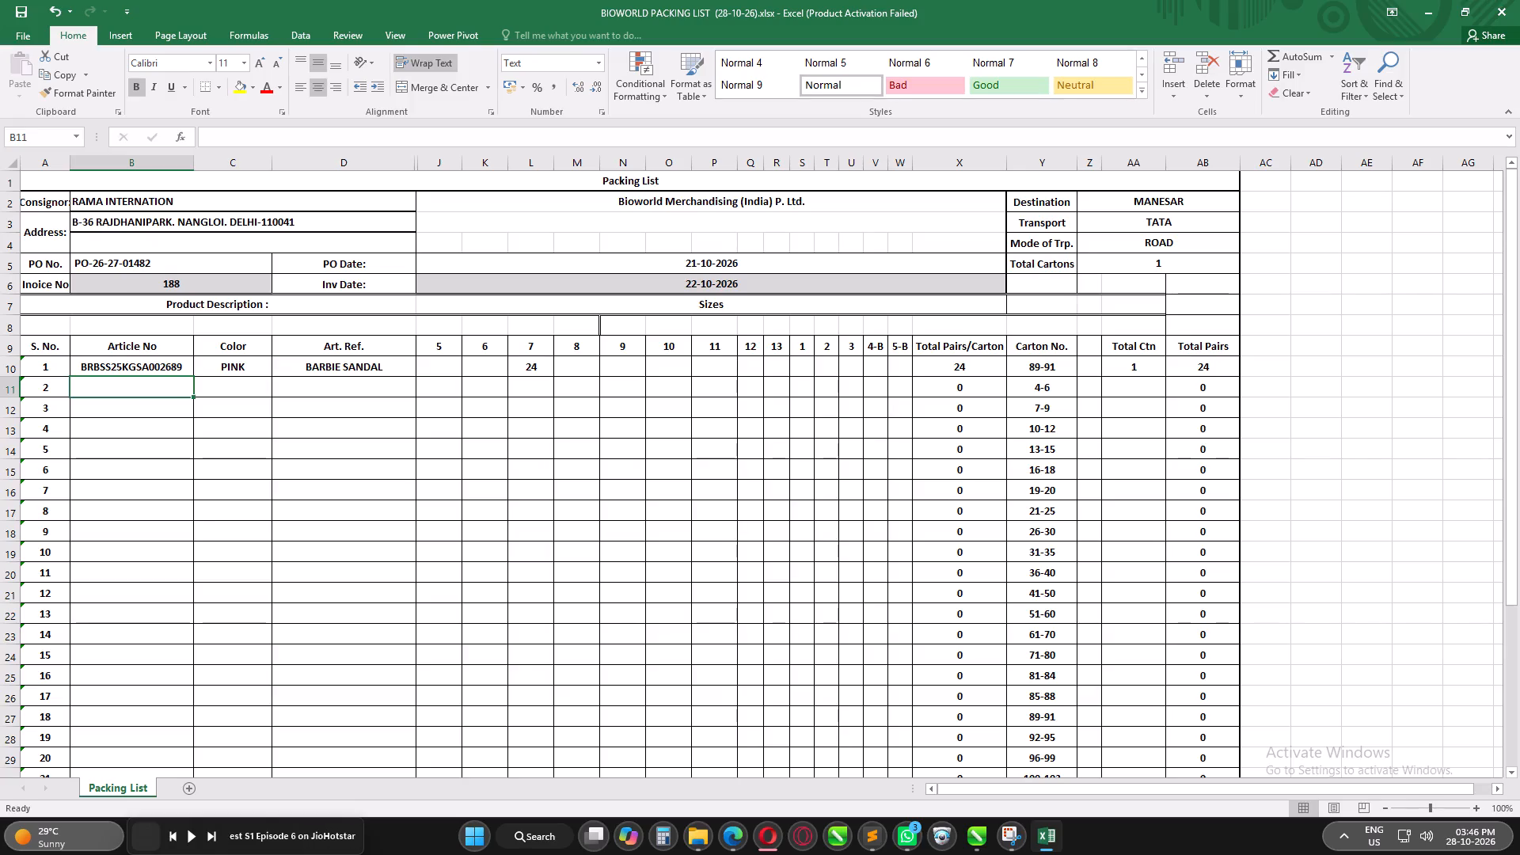
Search the purchase order for 1607 and copy the Hello Kitty style code HLKTAW24KGSA001607 into item 2's Article No on one line.
click(731, 830)
click(507, 513)
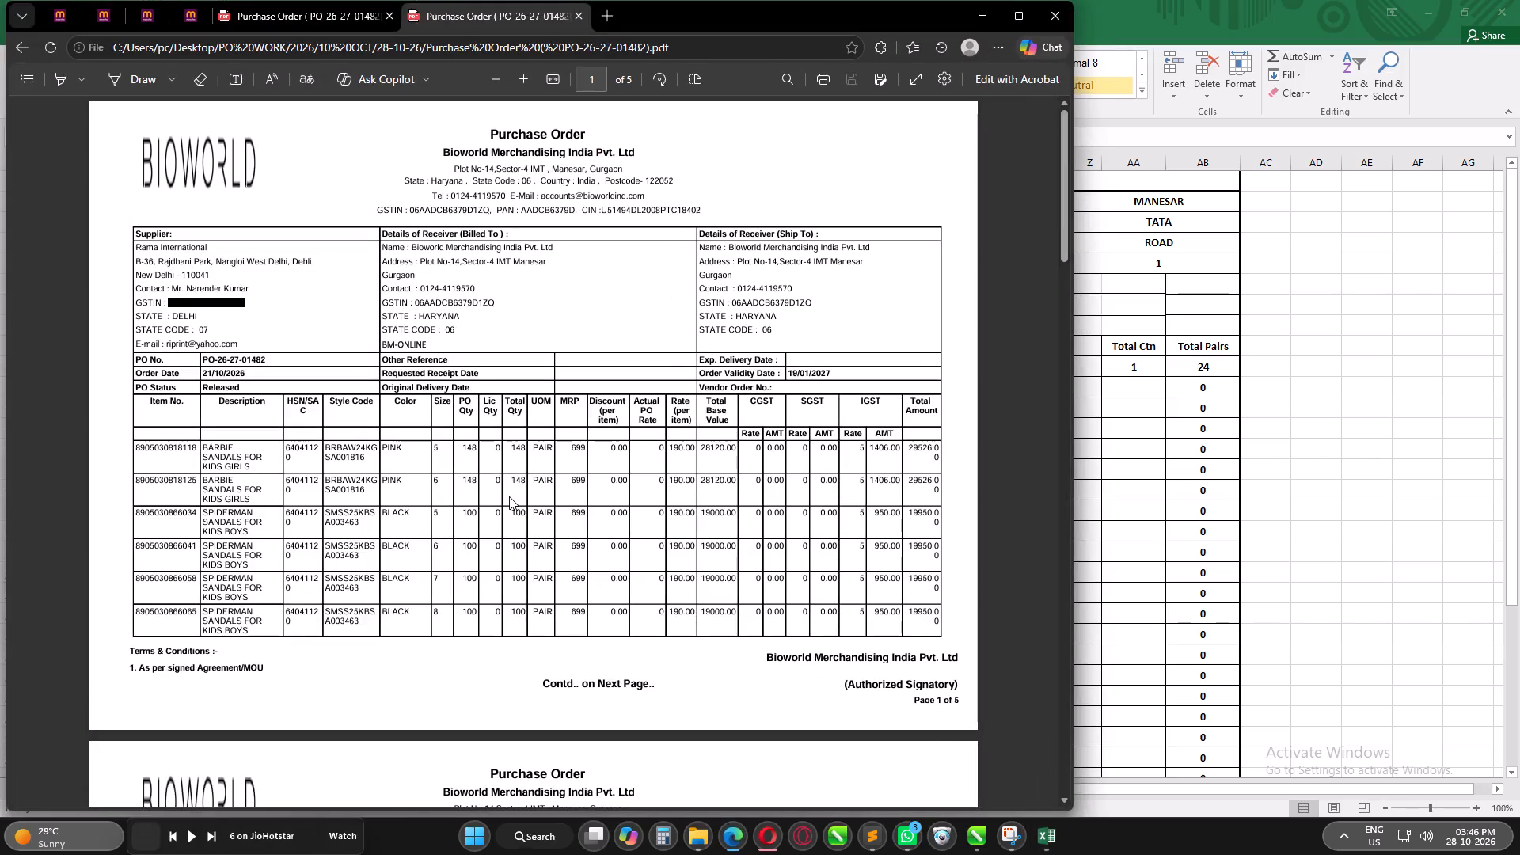
key(ctrl+f)
text(1607)
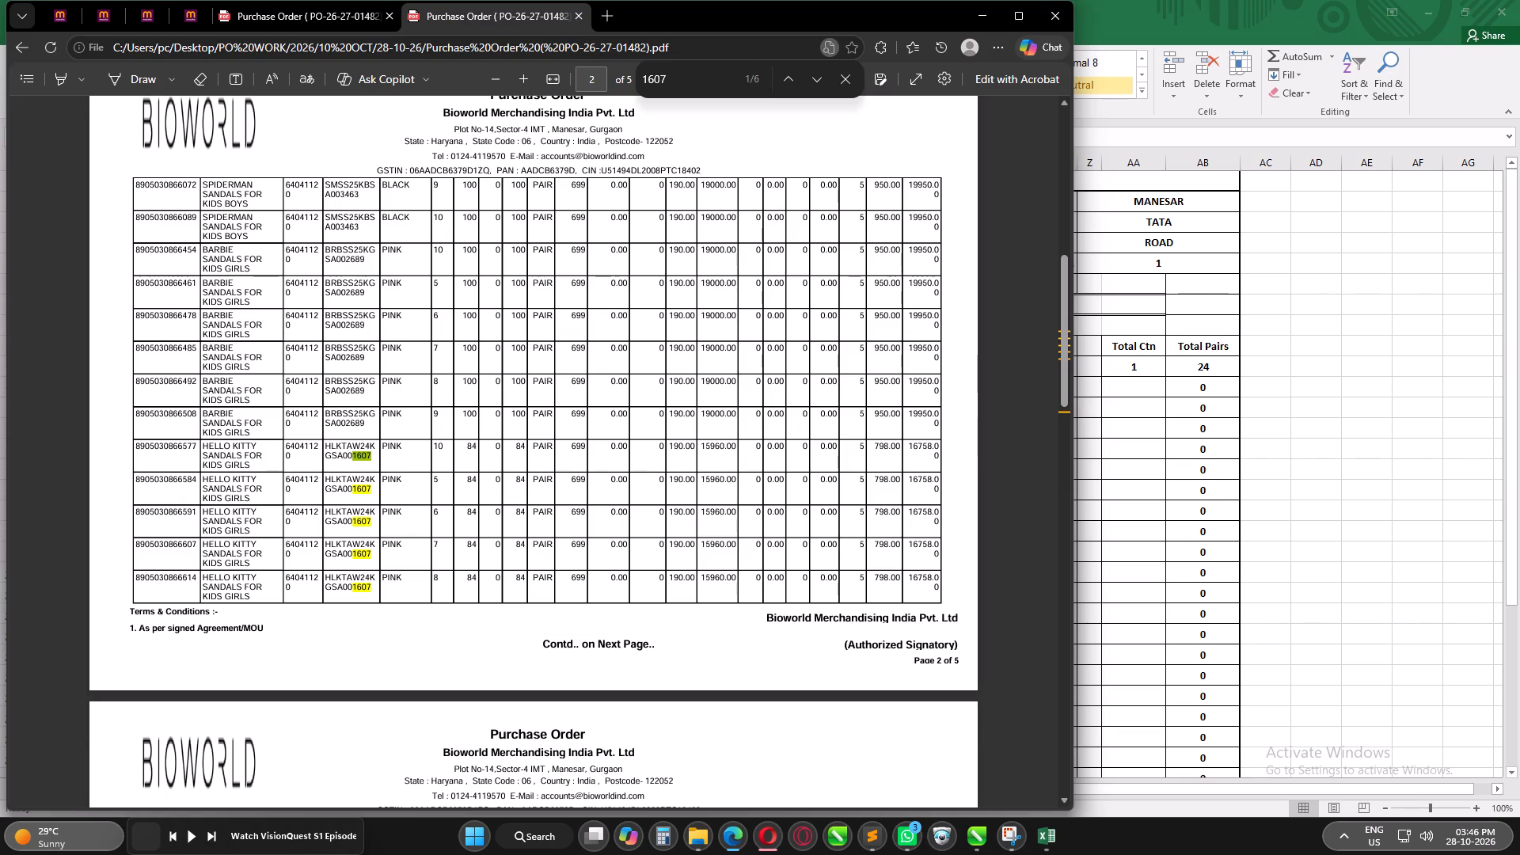
drag(326, 447, 371, 456)
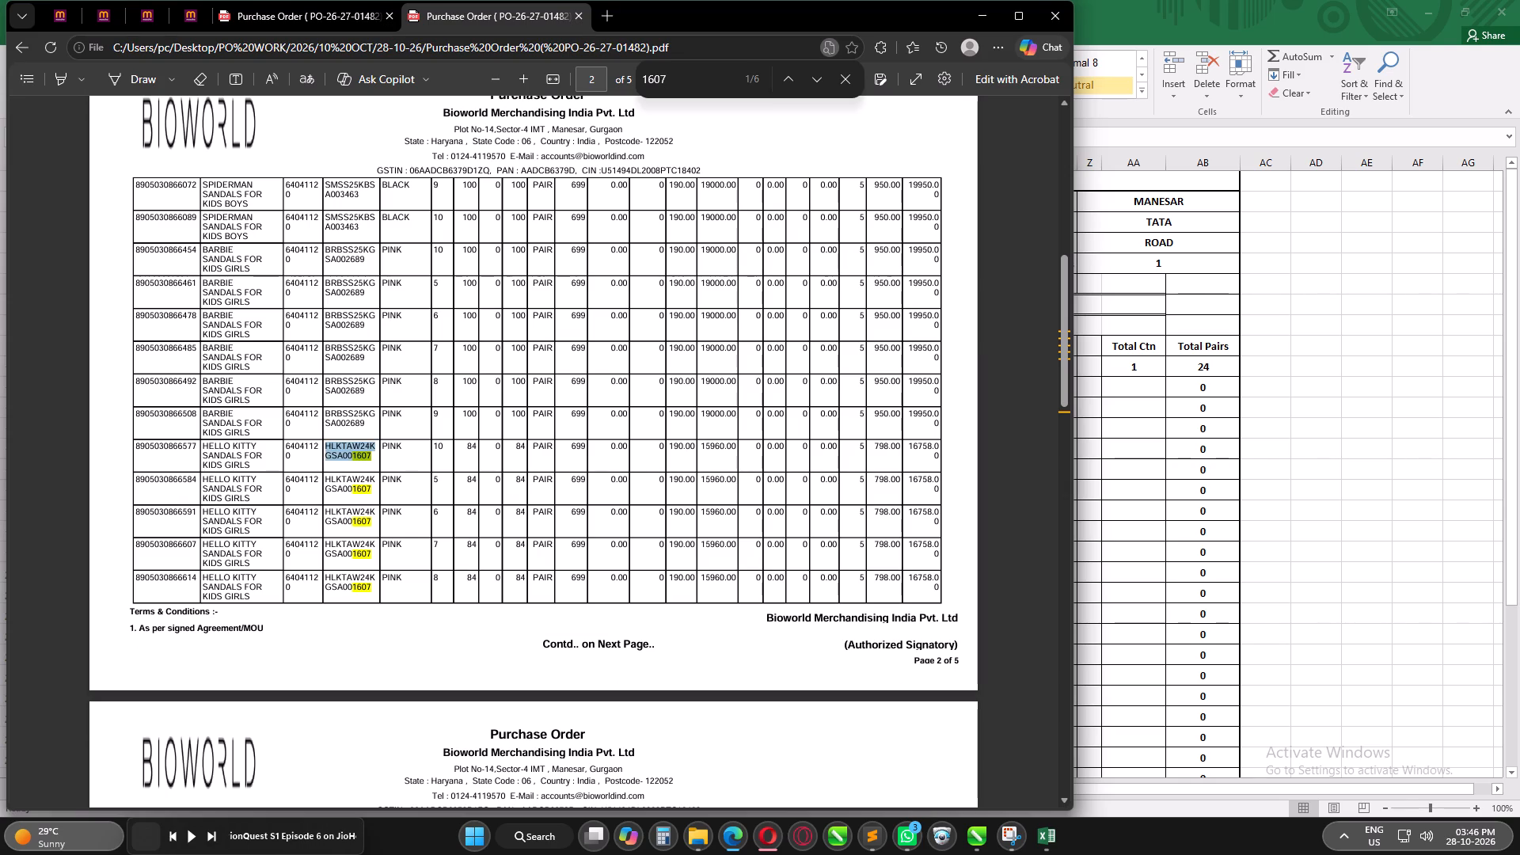
key(ctrl+c)
click(1190, 407)
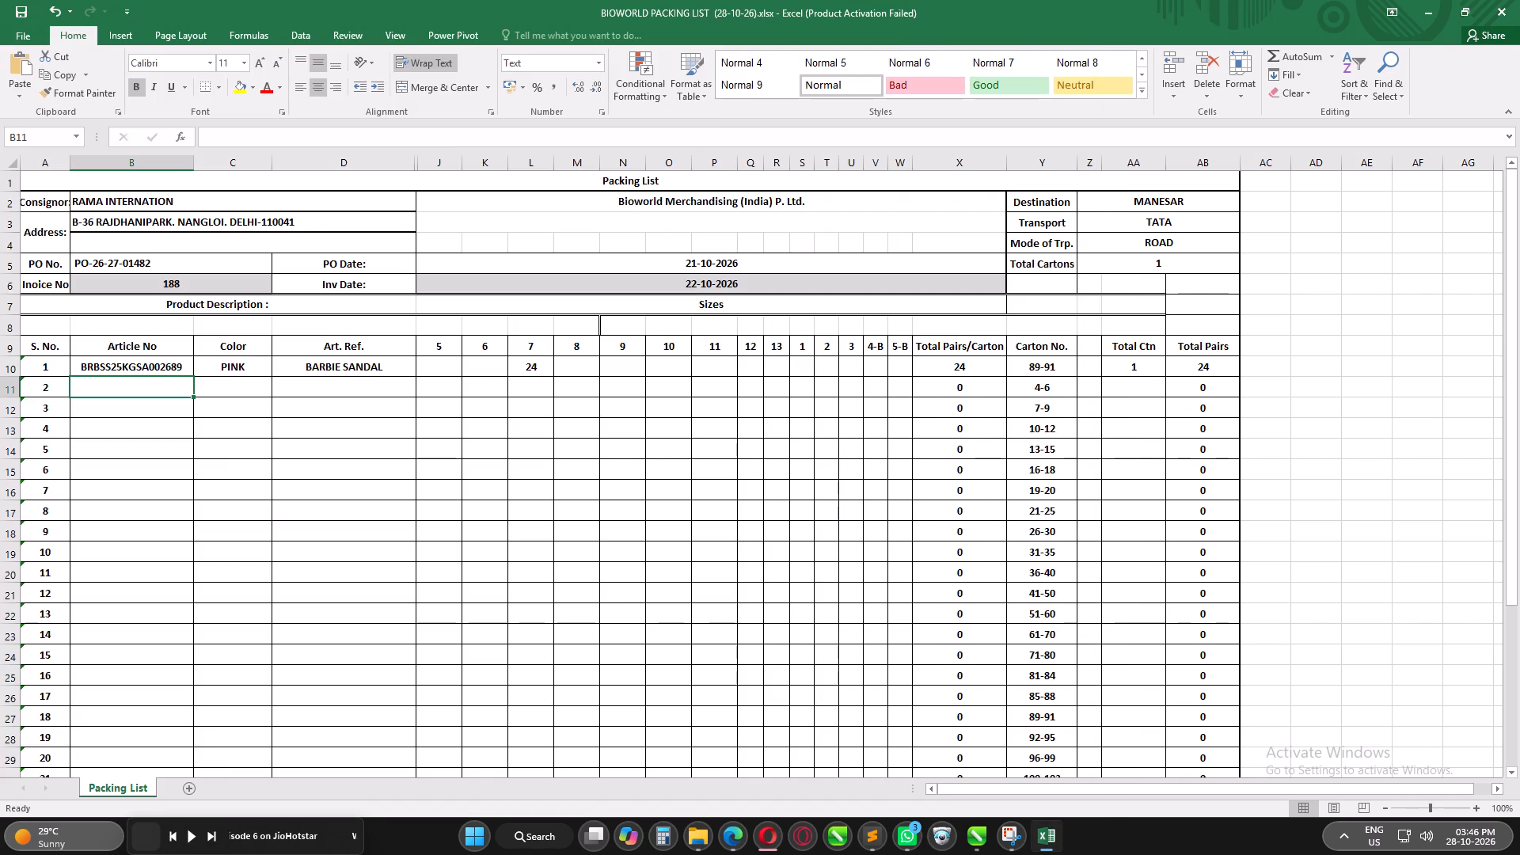
double_click(146, 386)
key(ctrl+v)
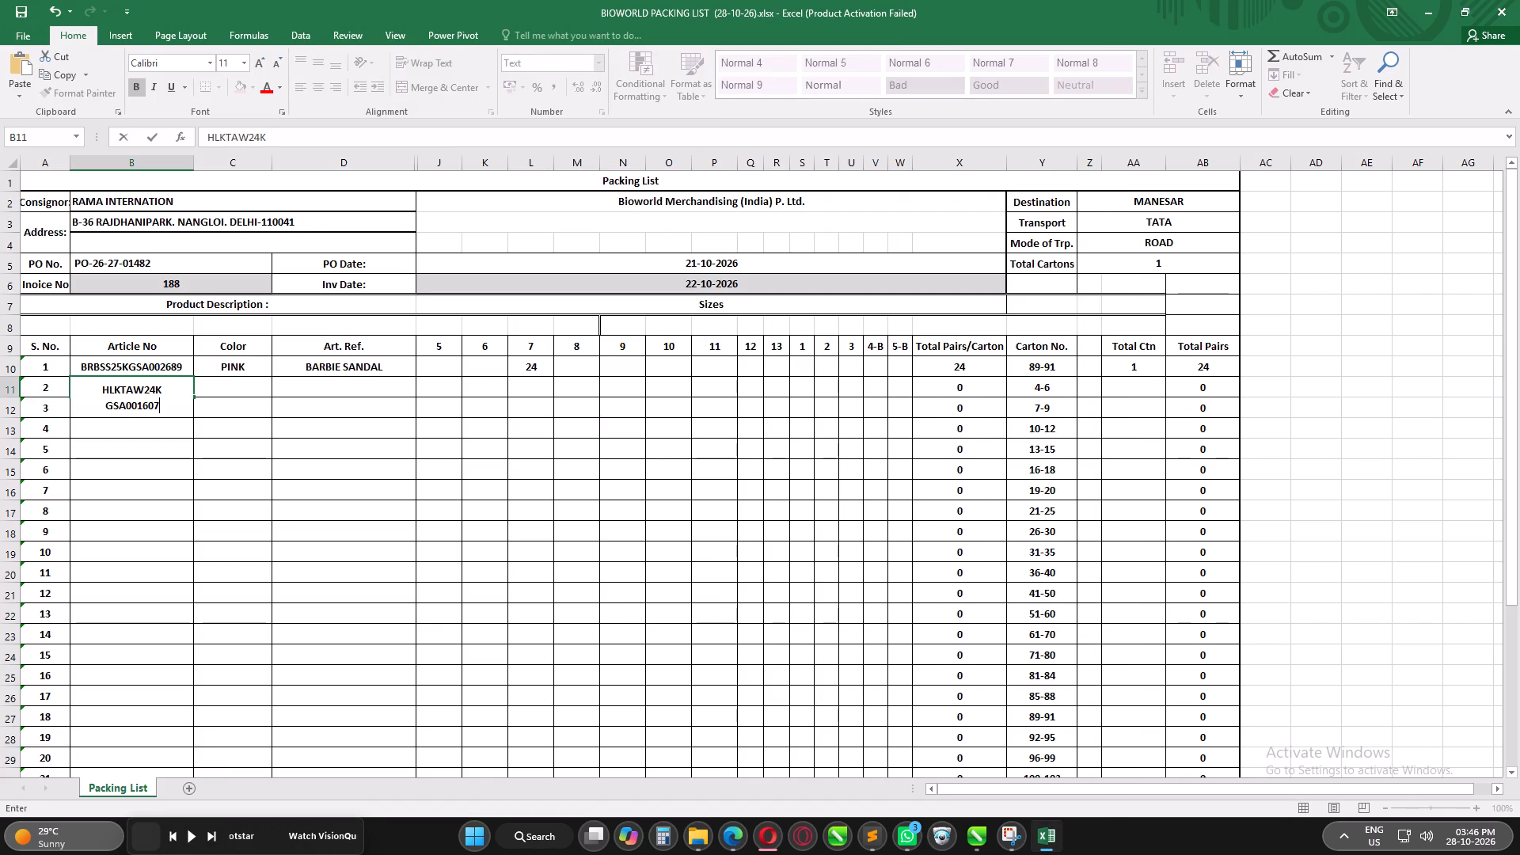
click(105, 406)
key(BackSpace)
Copy the colour PINK and the Art. Ref. BARBIE SANDAL from item 1 to item 2.
click(248, 369)
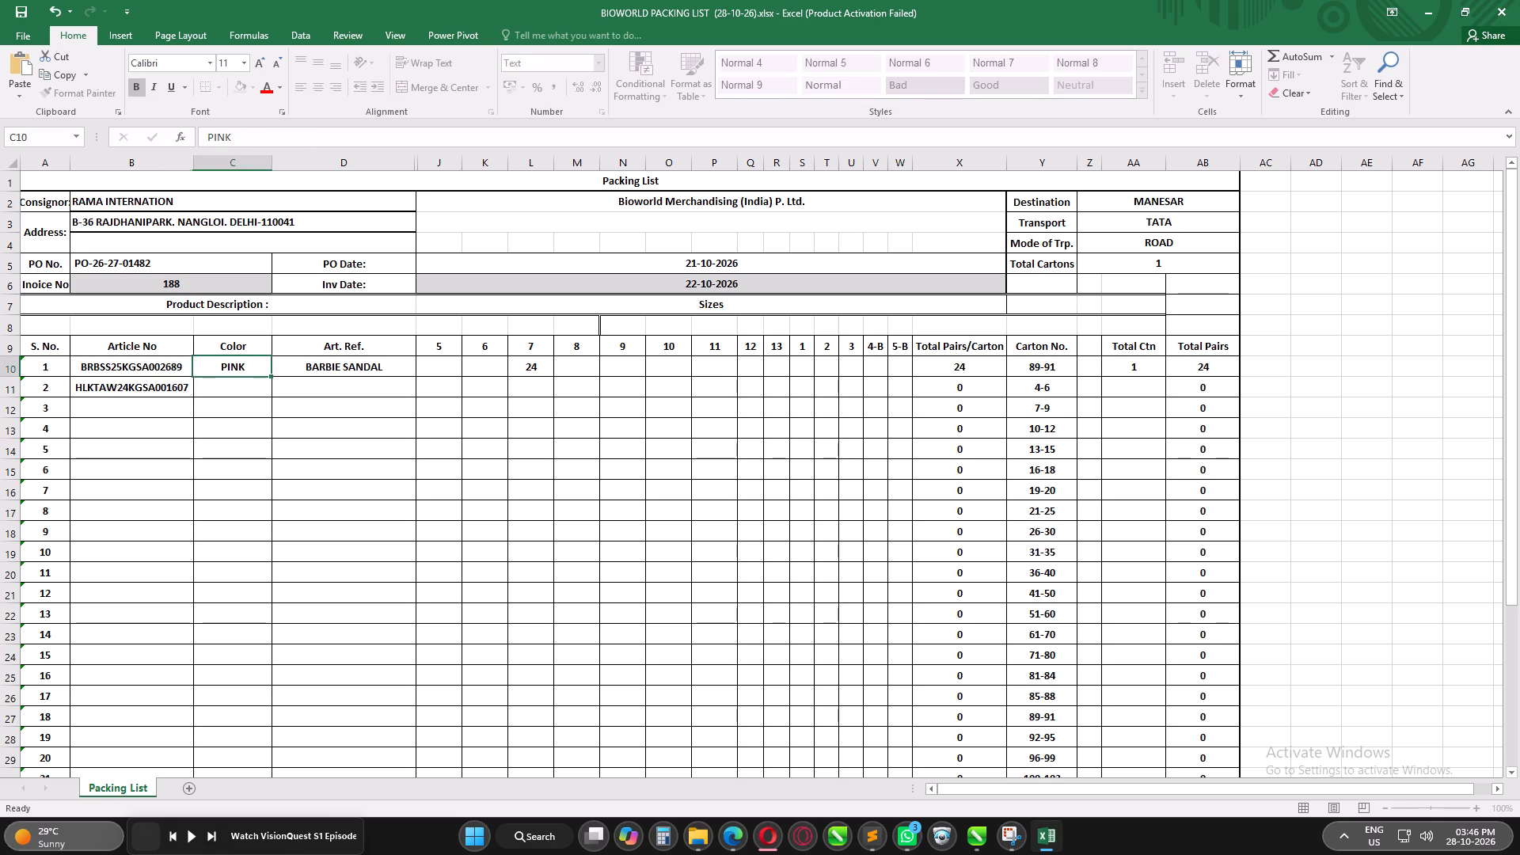
key(ctrl+c)
click(240, 386)
key(ctrl+v)
click(332, 369)
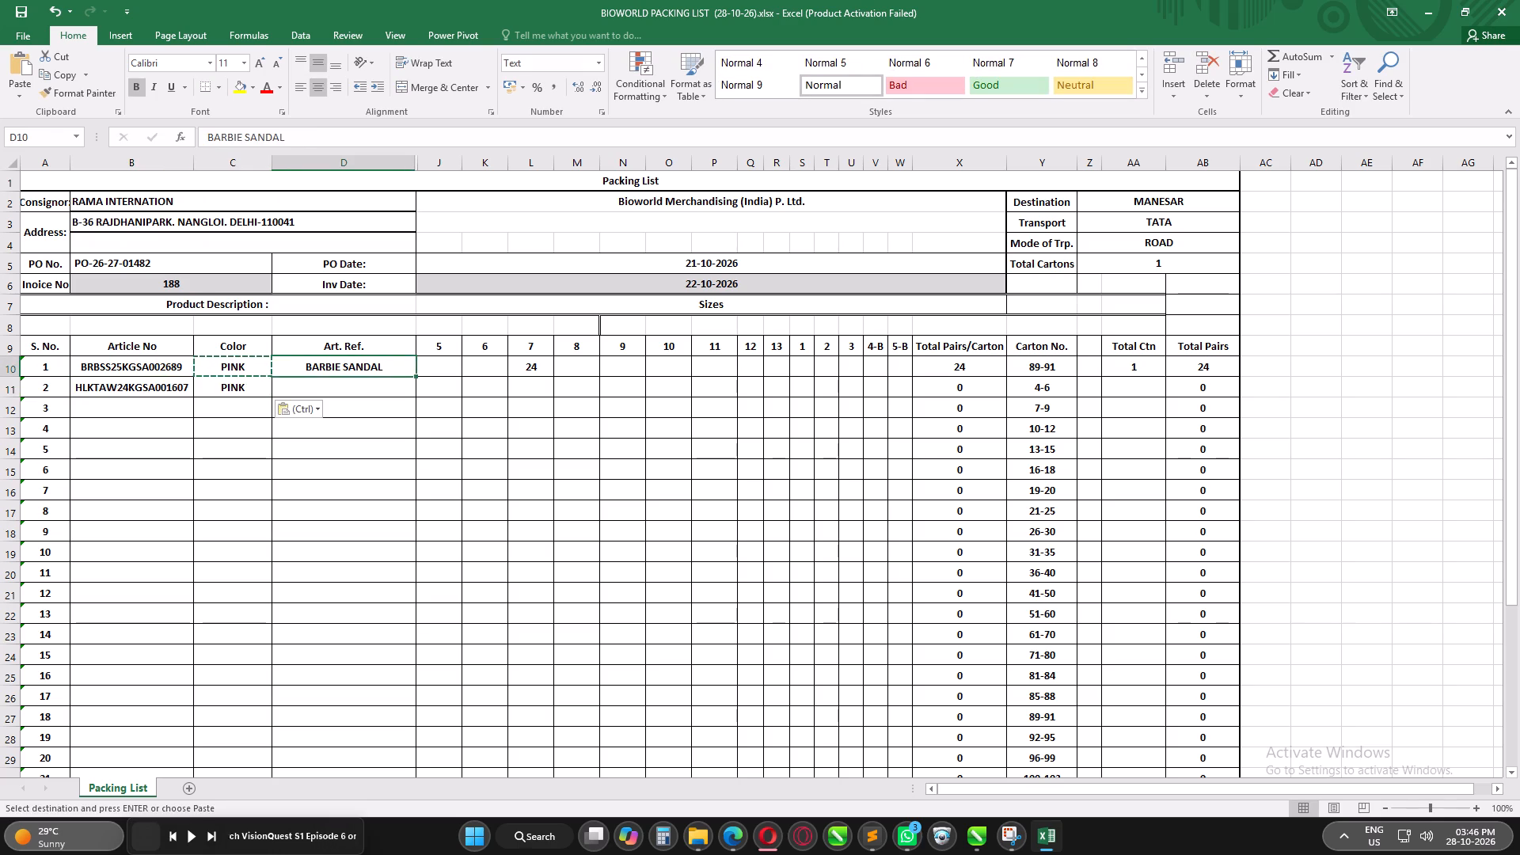
key(ctrl+c)
click(341, 382)
key(ctrl+v)
Change item 2's Art. Ref. to HELLO KITTY SANDAL.
double_click(332, 389)
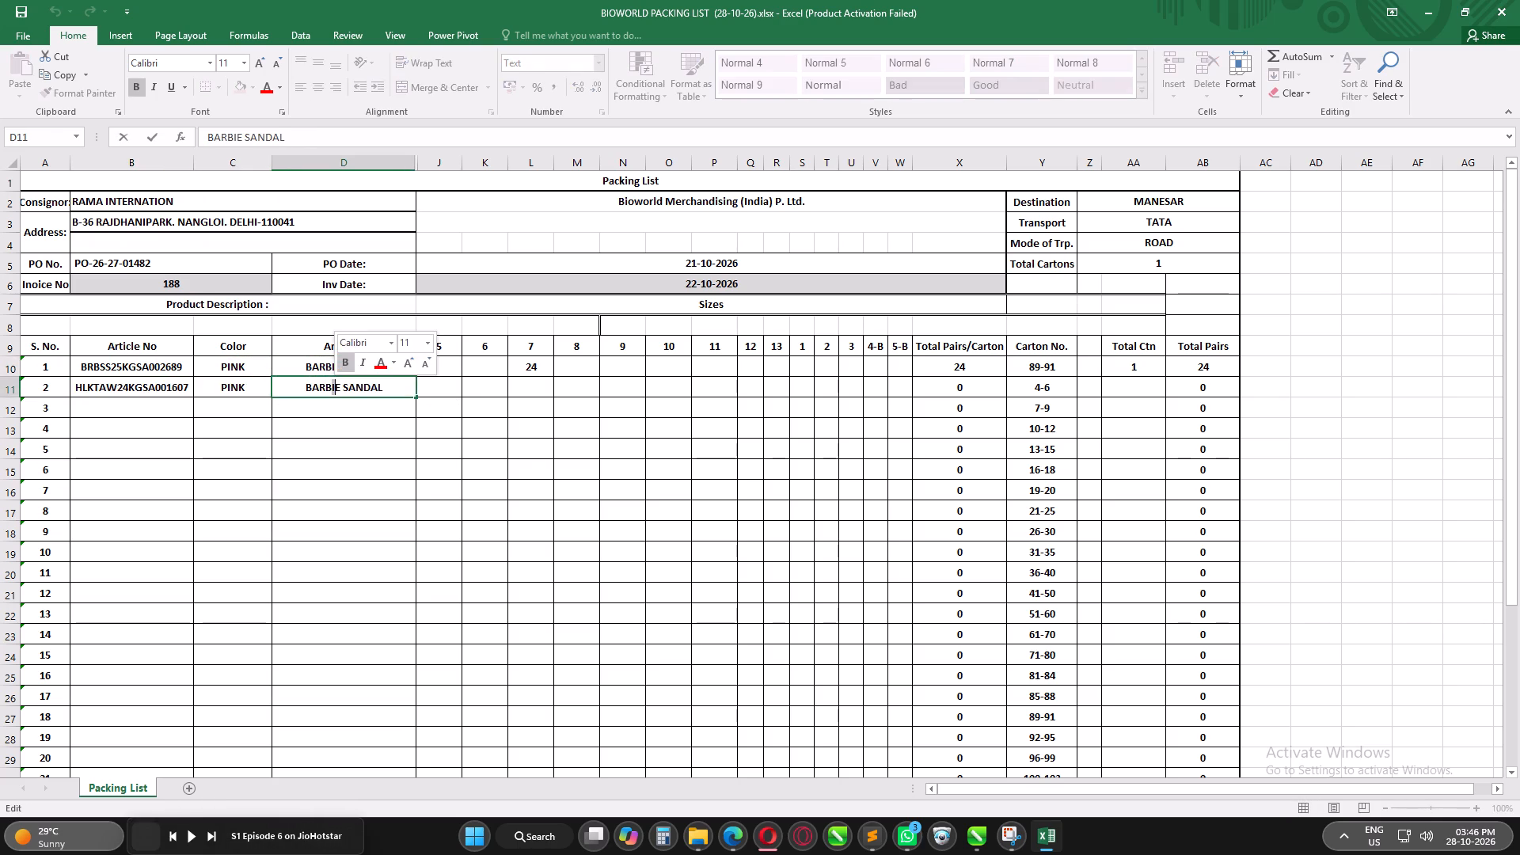
click(339, 387)
key(BackSpace)
key(BackSpace)
key(BackSpace)
key(BackSpace)
key(BackSpace)
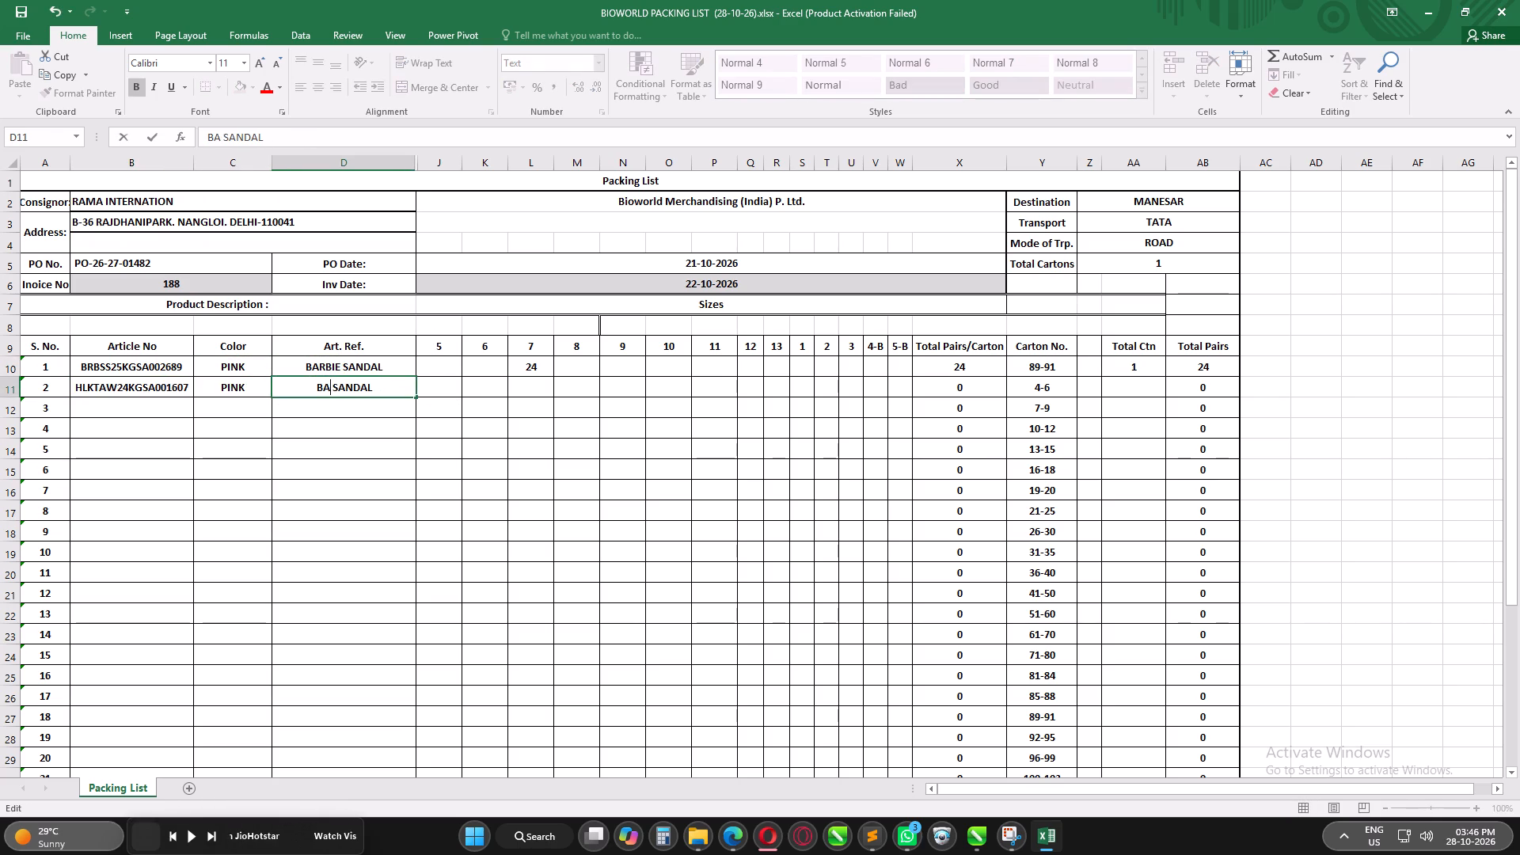
key(BackSpace)
key(BackSpace)
text(hello)
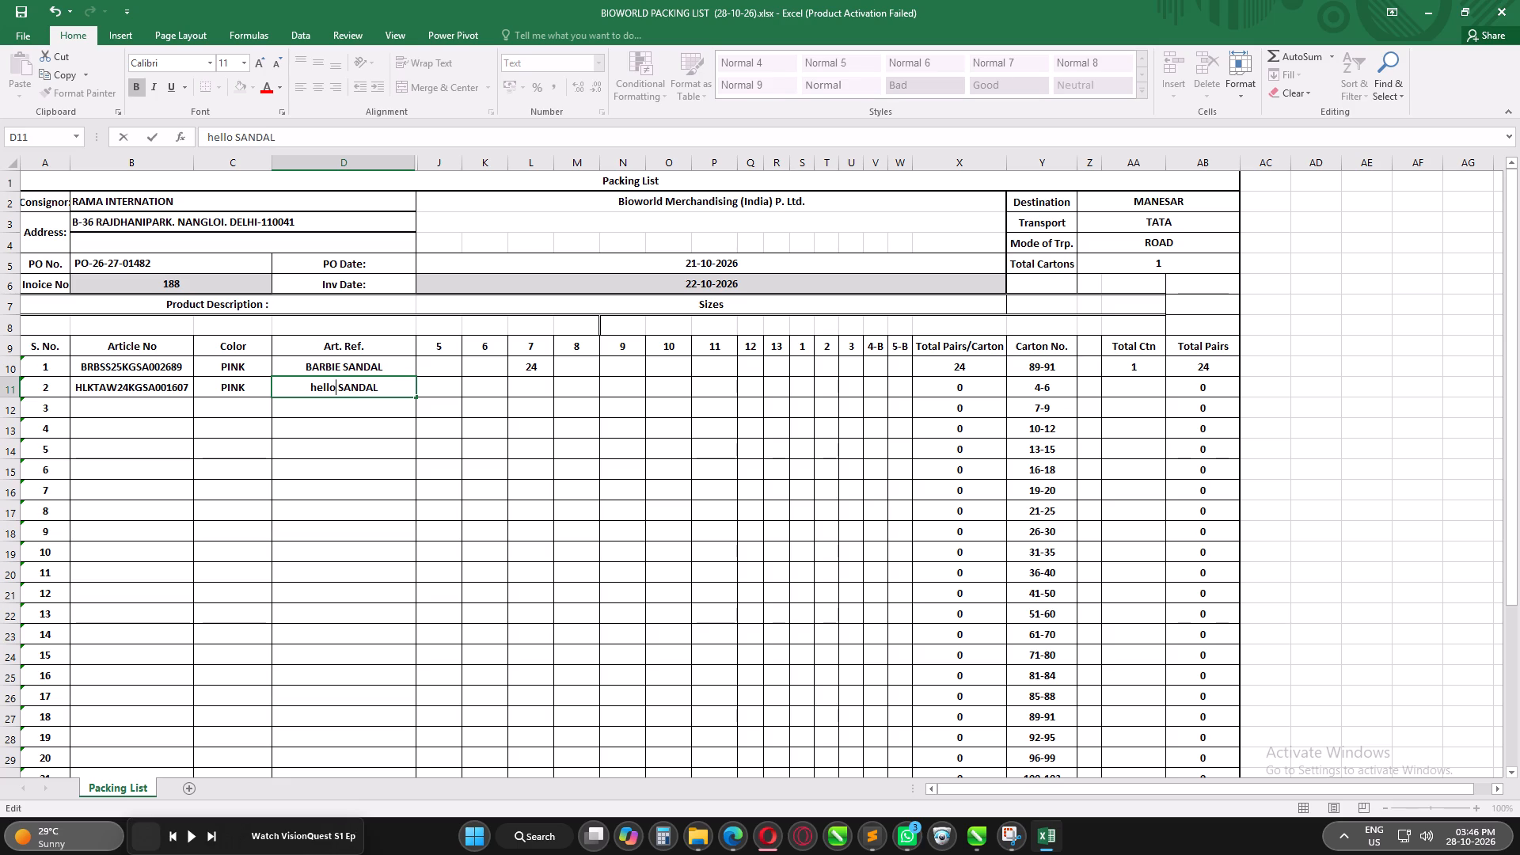
key(BackSpace)
key(BackSpace)
key(BackSpace)
key(BackSpace)
key(BackSpace)
key(BackSpace)
key(BackSpace)
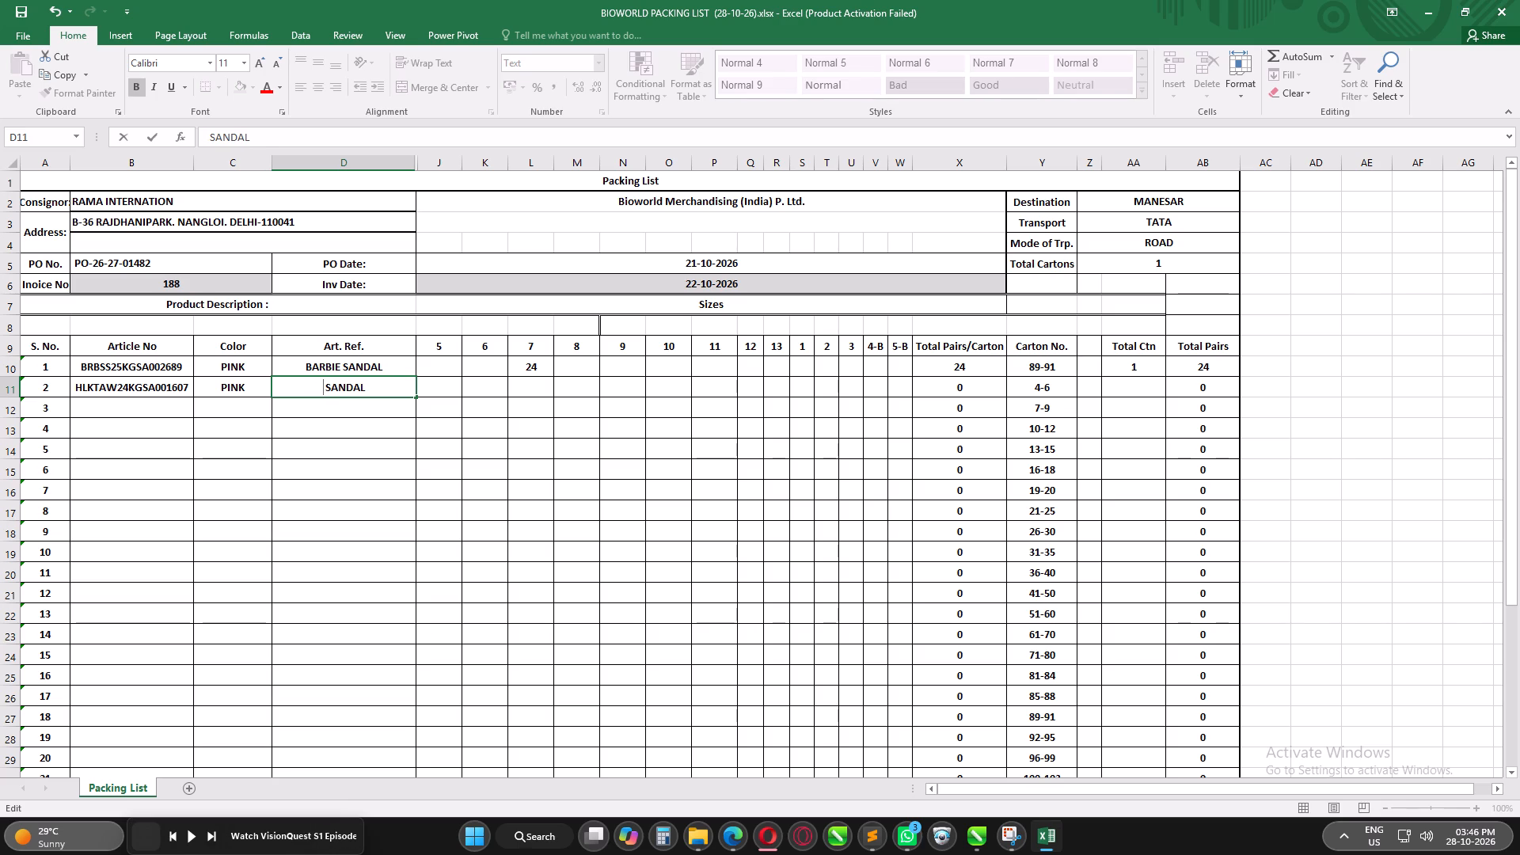
text(HELLO KITTY)
key(Return)
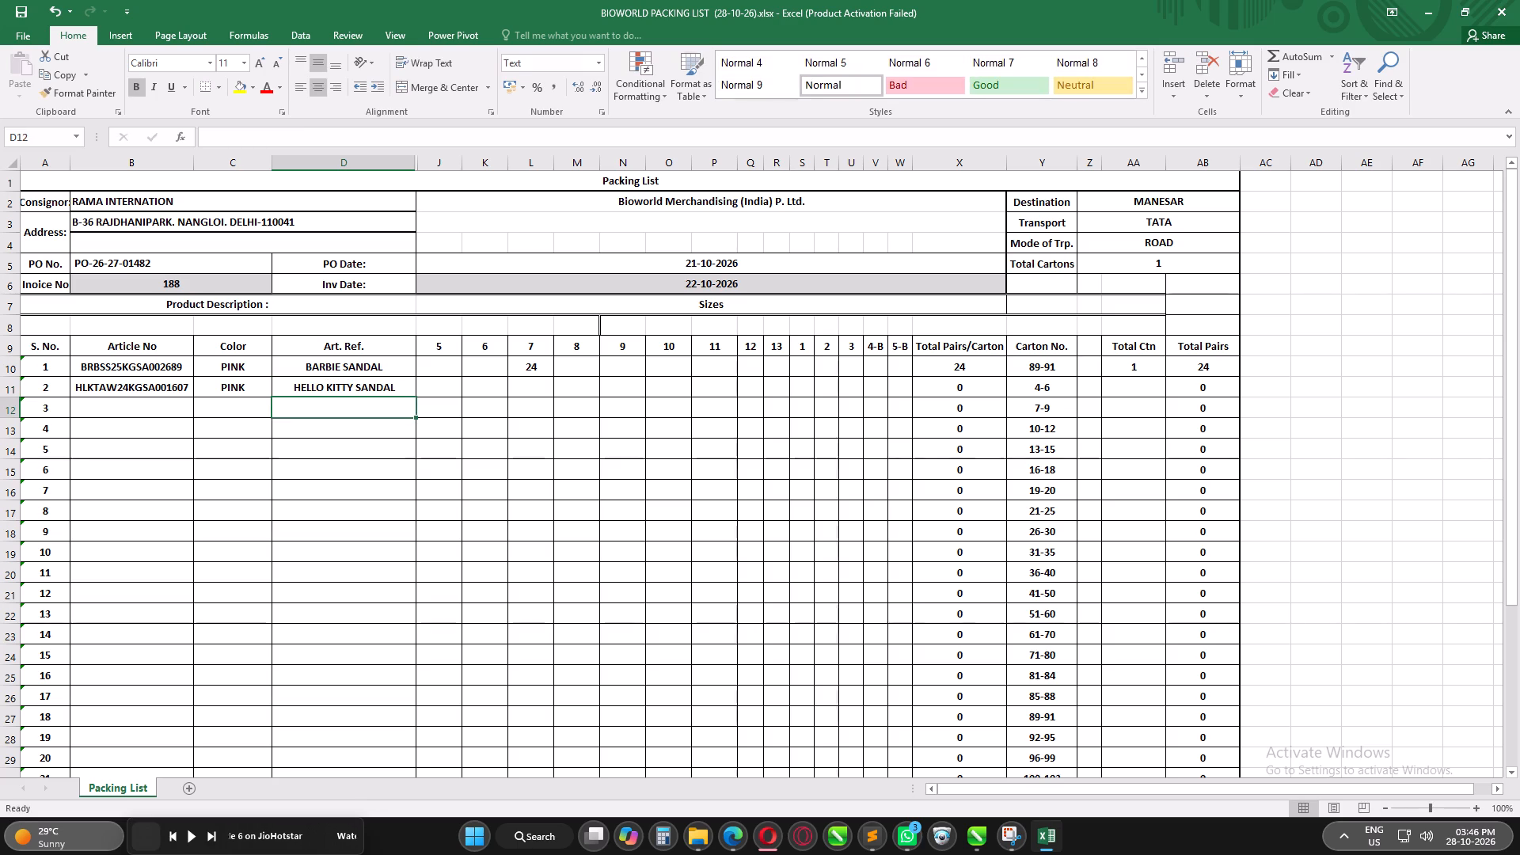
Check the purchase order's Hello Kitty rows and copy item 2's article number, colour and Art. Ref. to items 3 to 7.
click(731, 846)
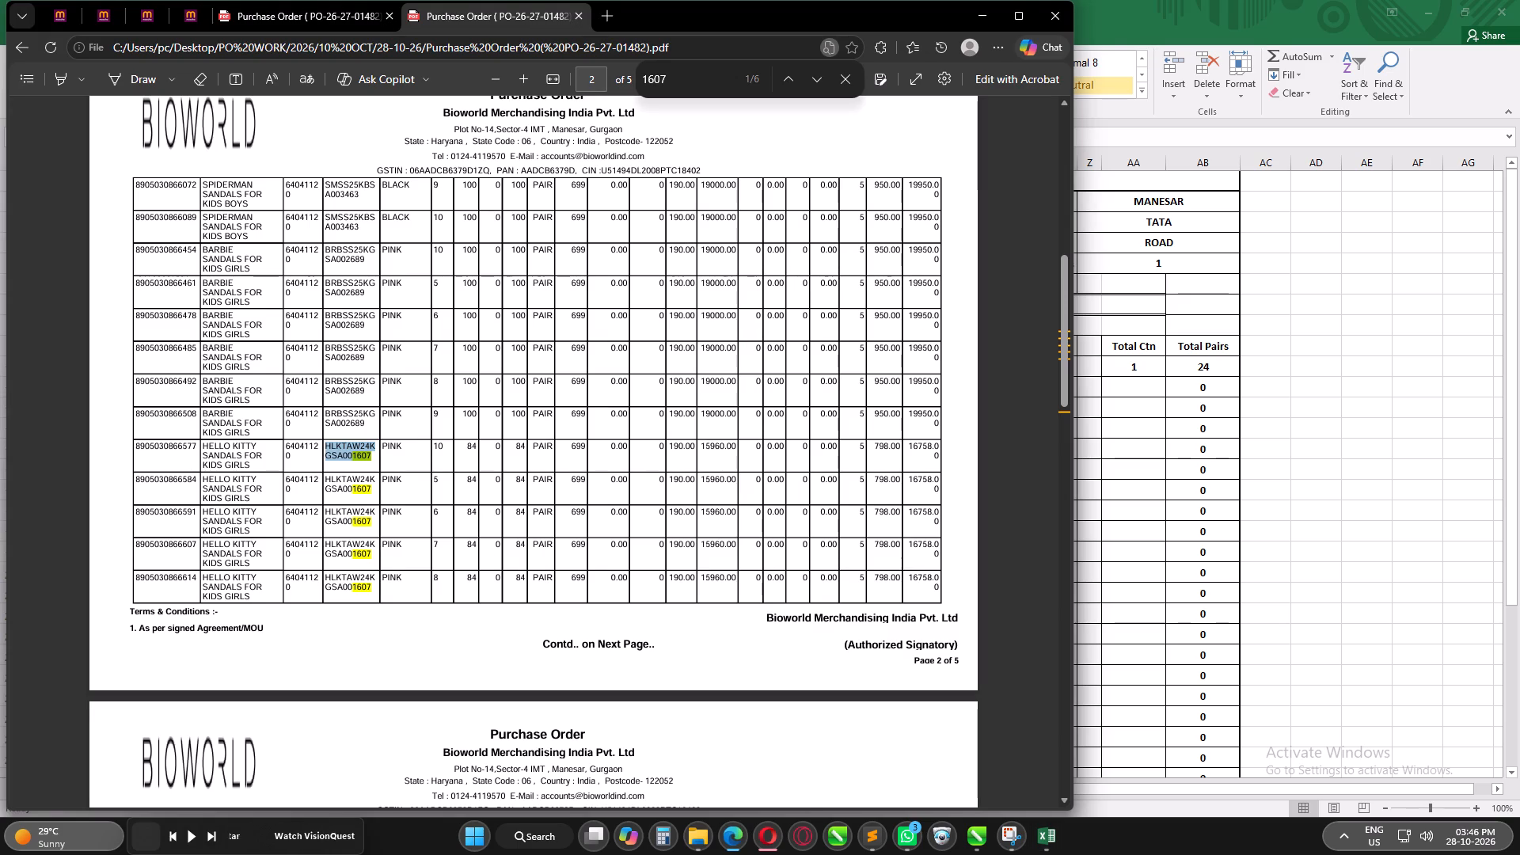
scroll(436, 448, down, 2)
scroll(451, 522, up, 1)
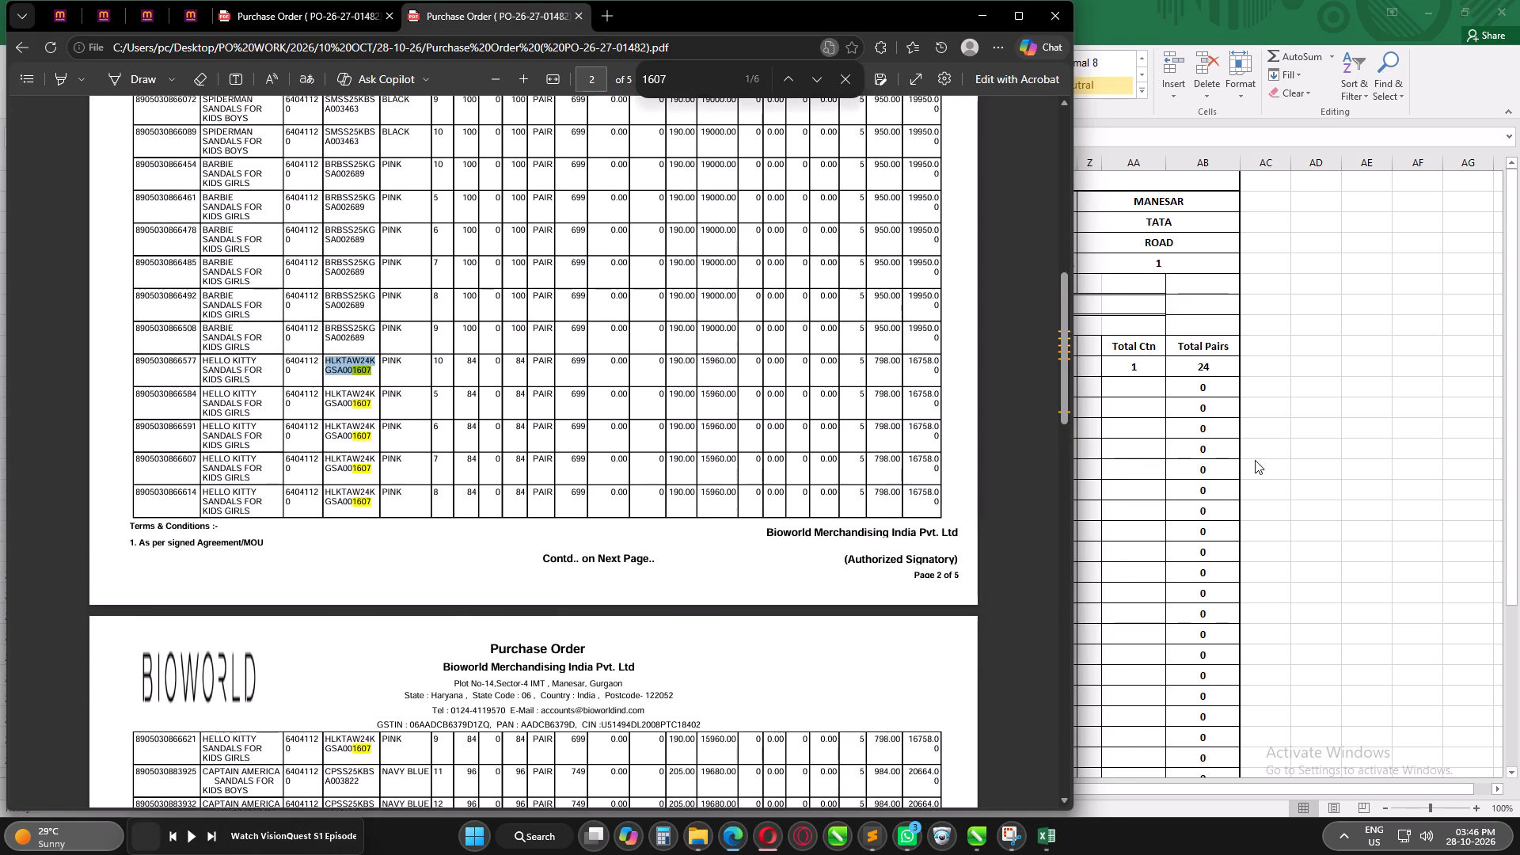
click(1259, 457)
drag(169, 387, 306, 387)
key(ctrl+c)
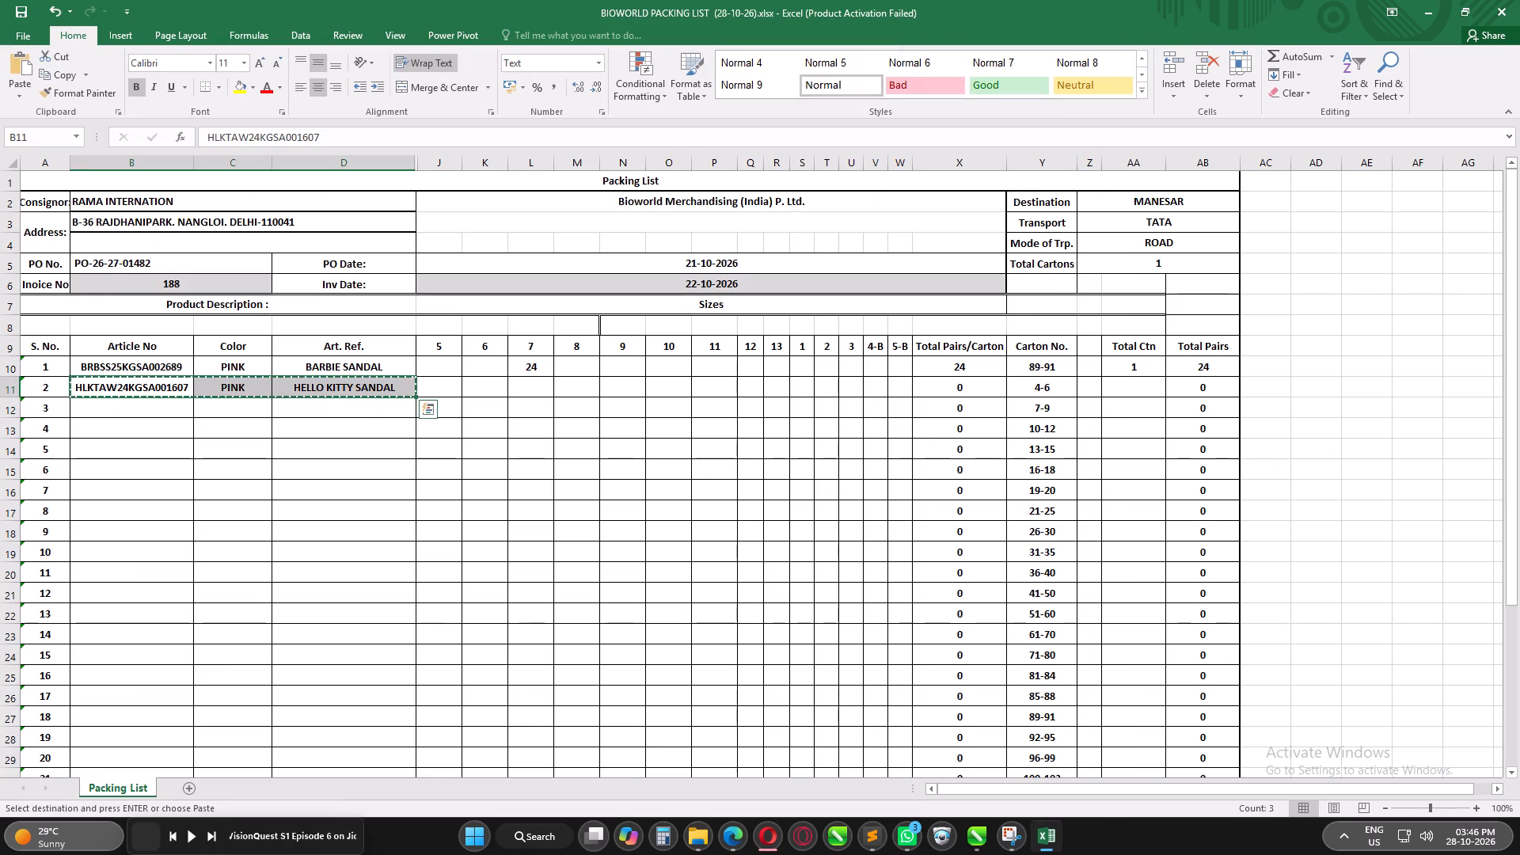
key(shift+Down)
key(shift+Down)
key(shift+Down)
key(shift+Down)
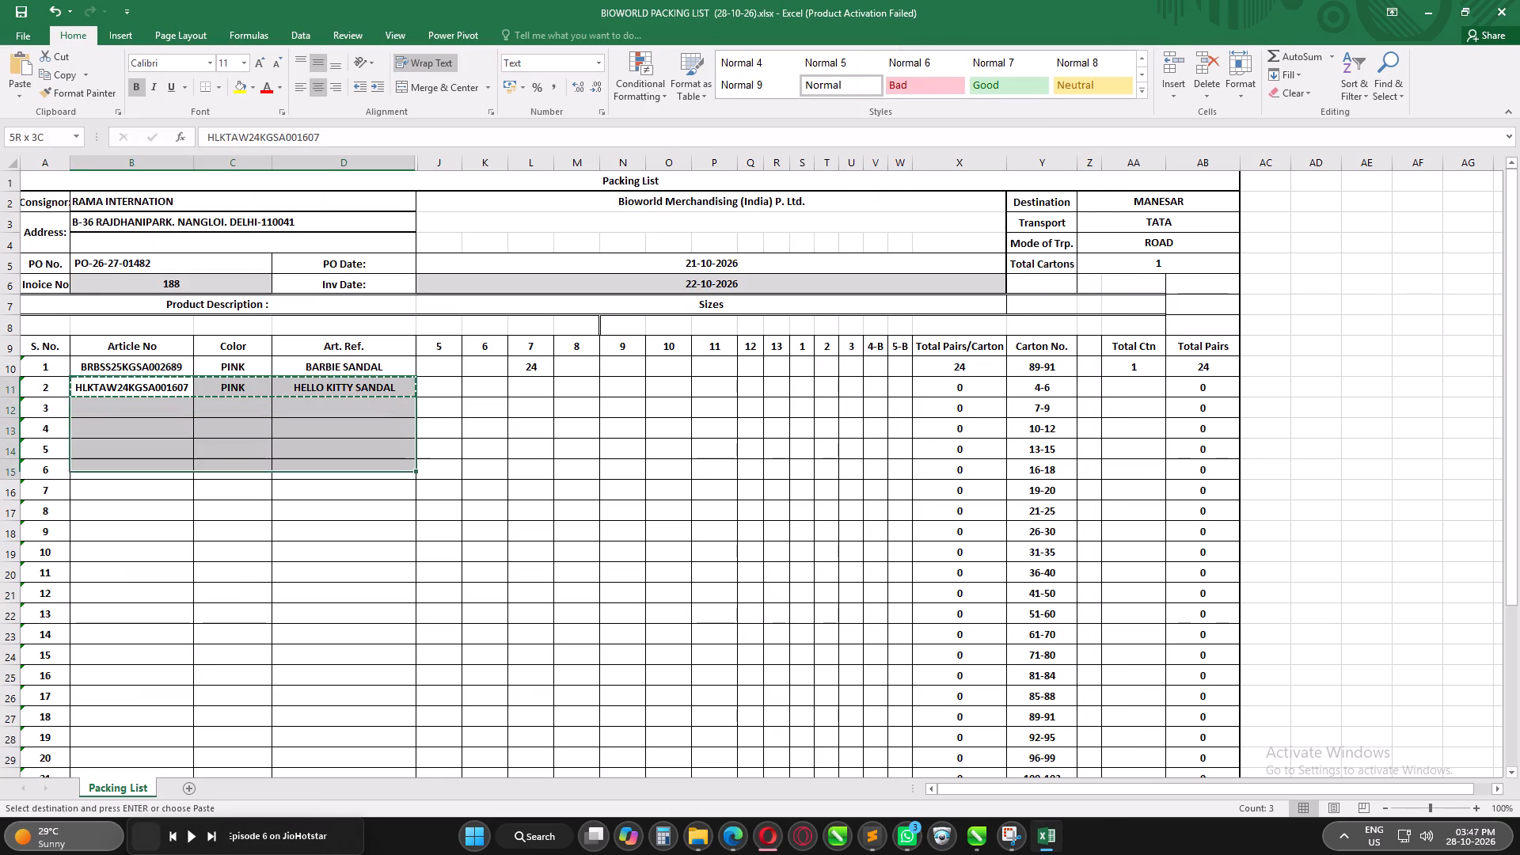
key(shift+Down)
key(ctrl+v)
Enter 24 pairs for each Hello Kitty row, one size per item, from size 5 on item 2 to size 10 on item 7.
click(455, 393)
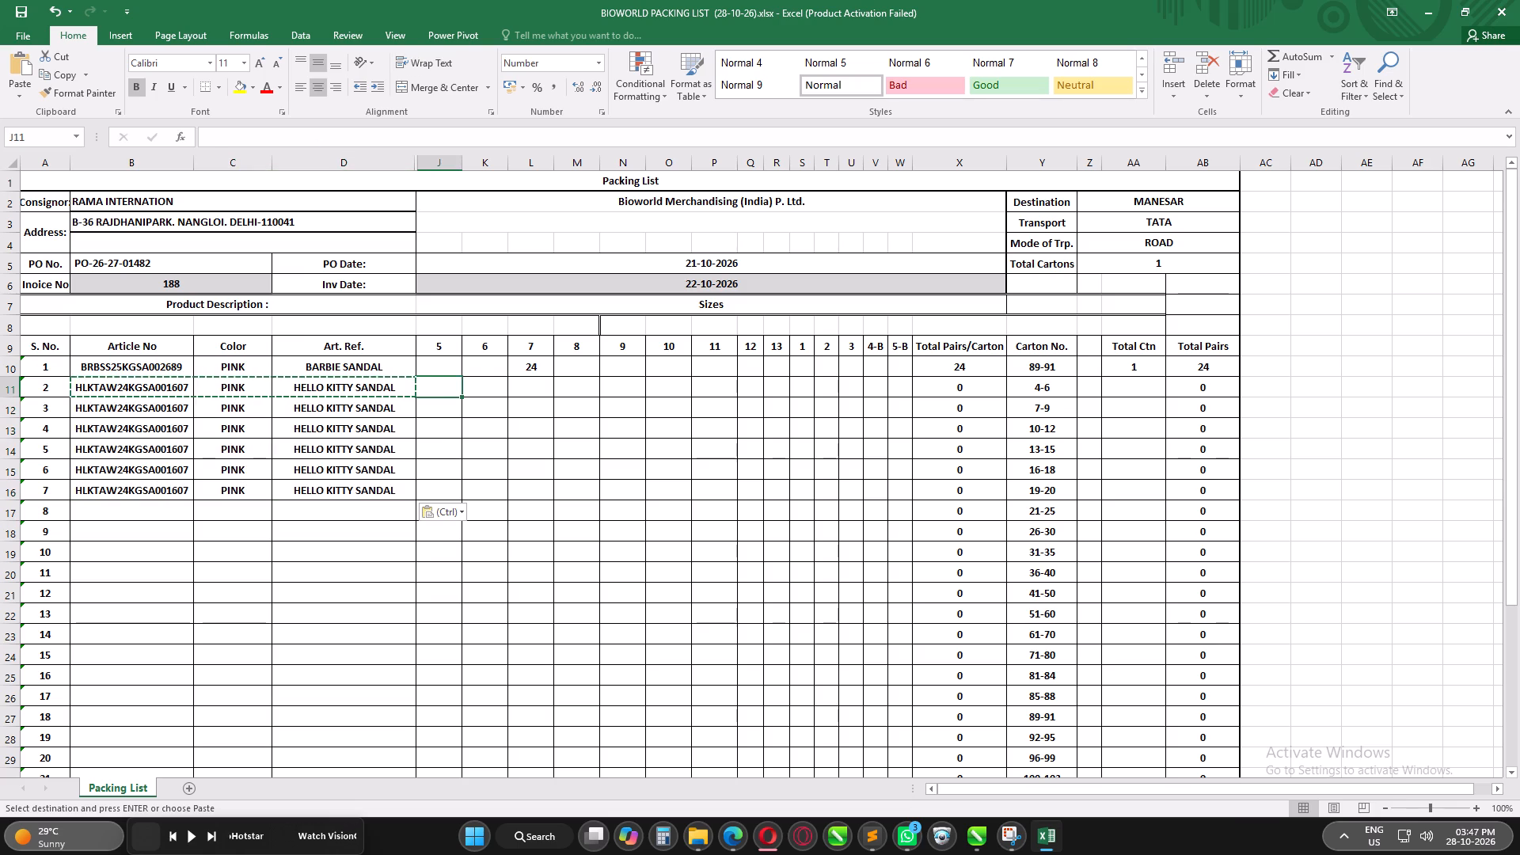
text(24)
key(Down)
key(Right)
text(24)
key(Down)
key(Right)
text(24)
key(Down)
key(Right)
text(24)
key(Down)
key(Right)
text(24)
key(Down)
key(Right)
text(24)
key(Return)
Search the purchase order for 3463 and copy the Spiderman style code SMSS25KBSA003463 into item 8's Article No on one line.
key(ctrl+Left)
key(ctrl+Left)
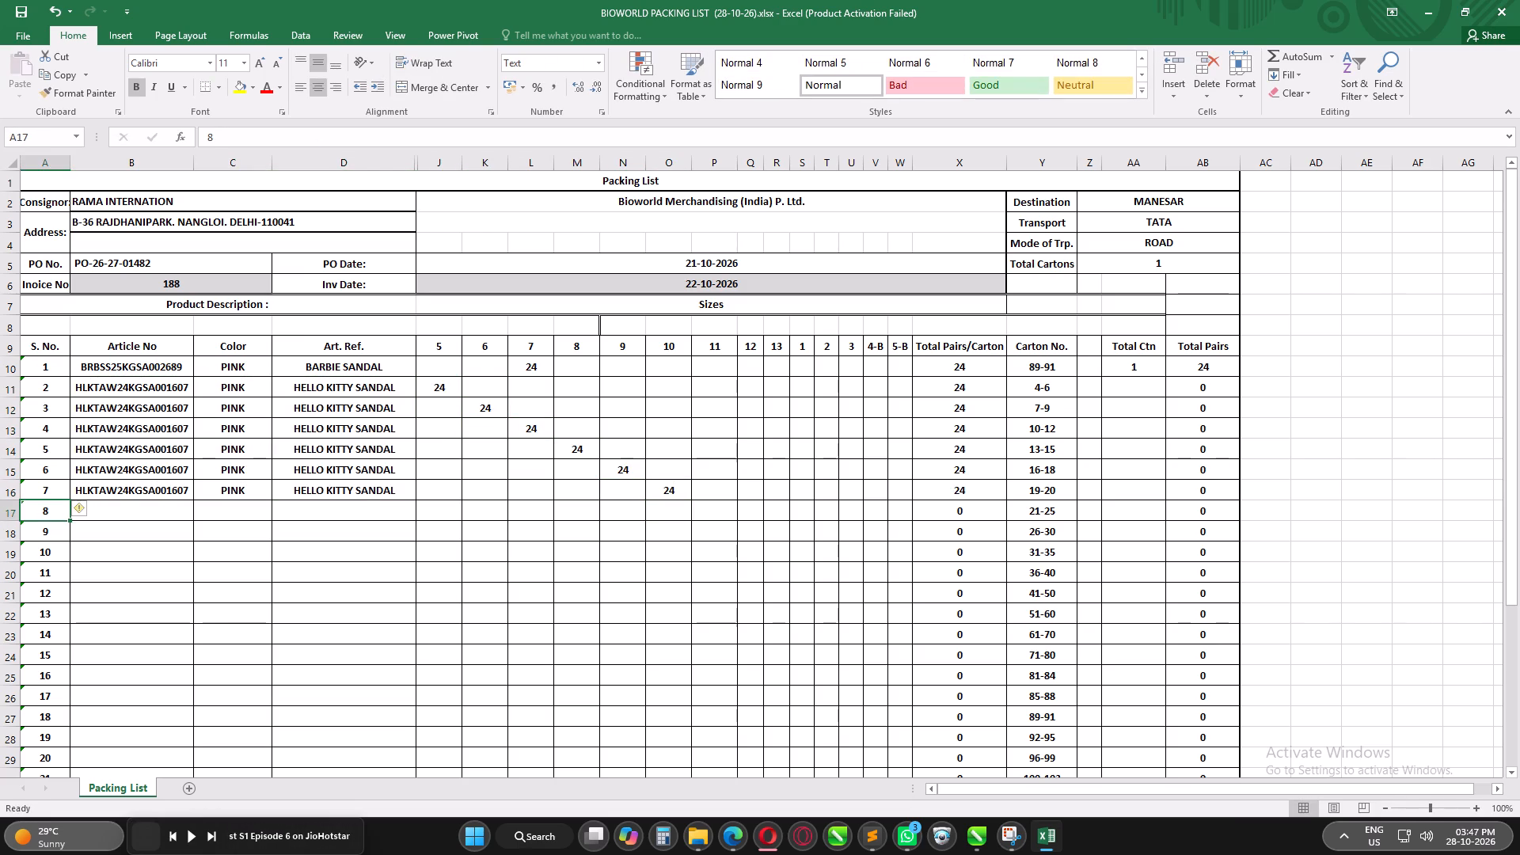
key(Right)
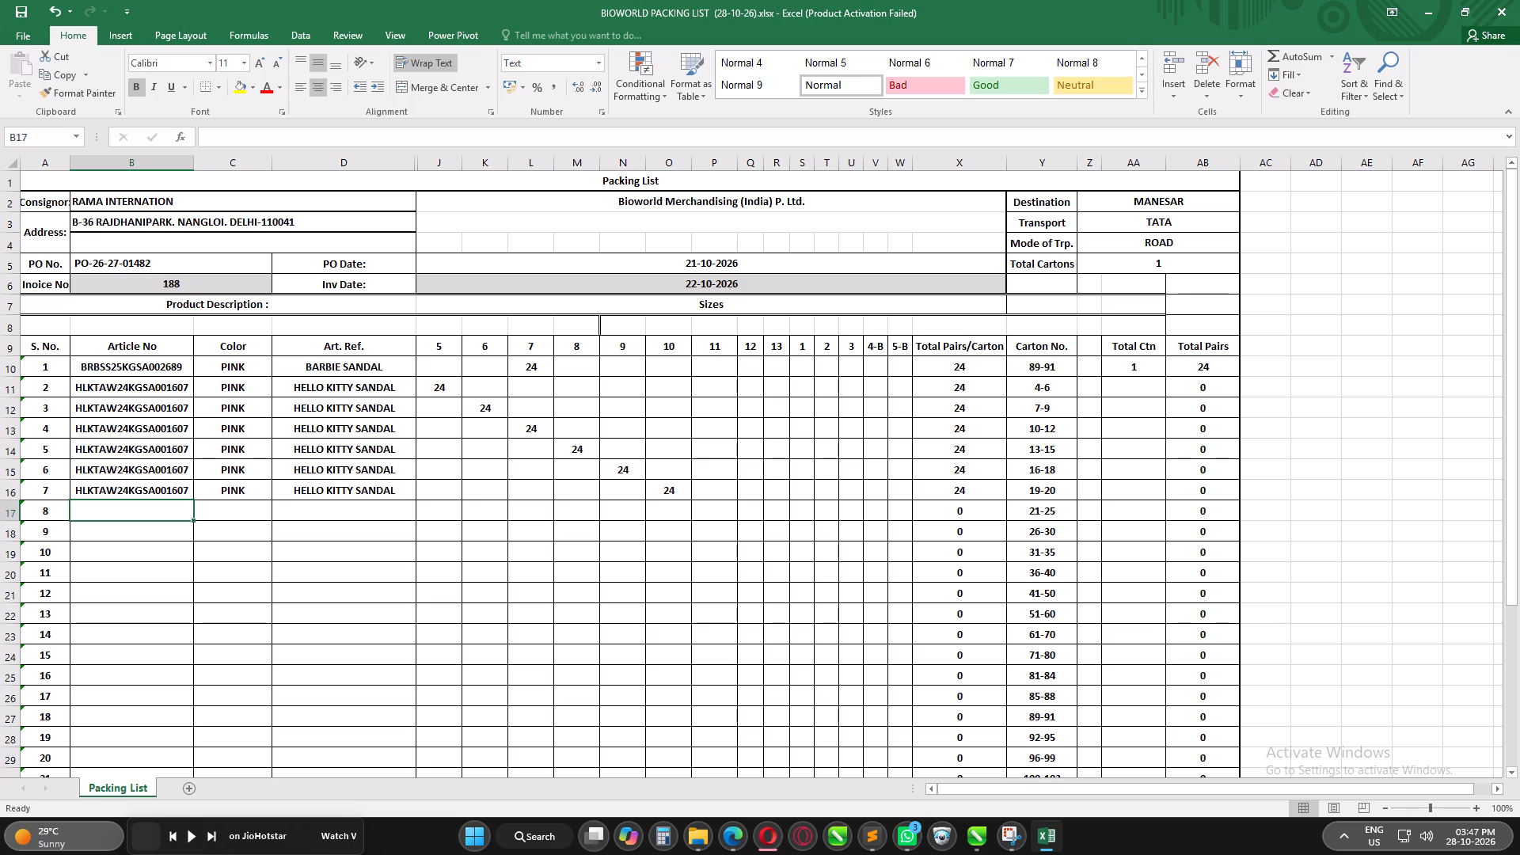
click(730, 833)
drag(708, 81, 604, 87)
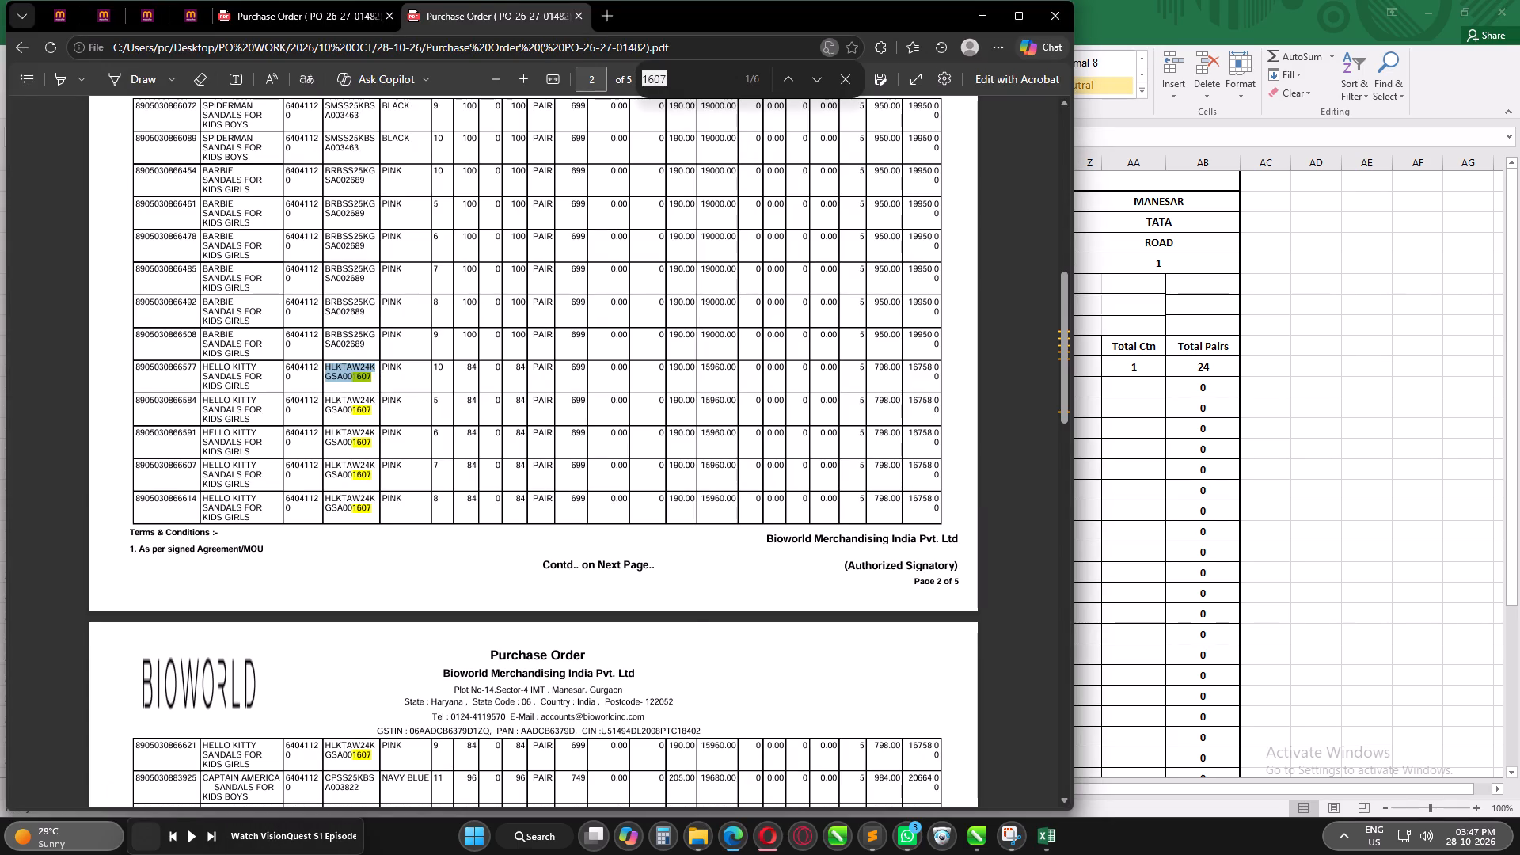
text(3463)
scroll(427, 341, up, 2)
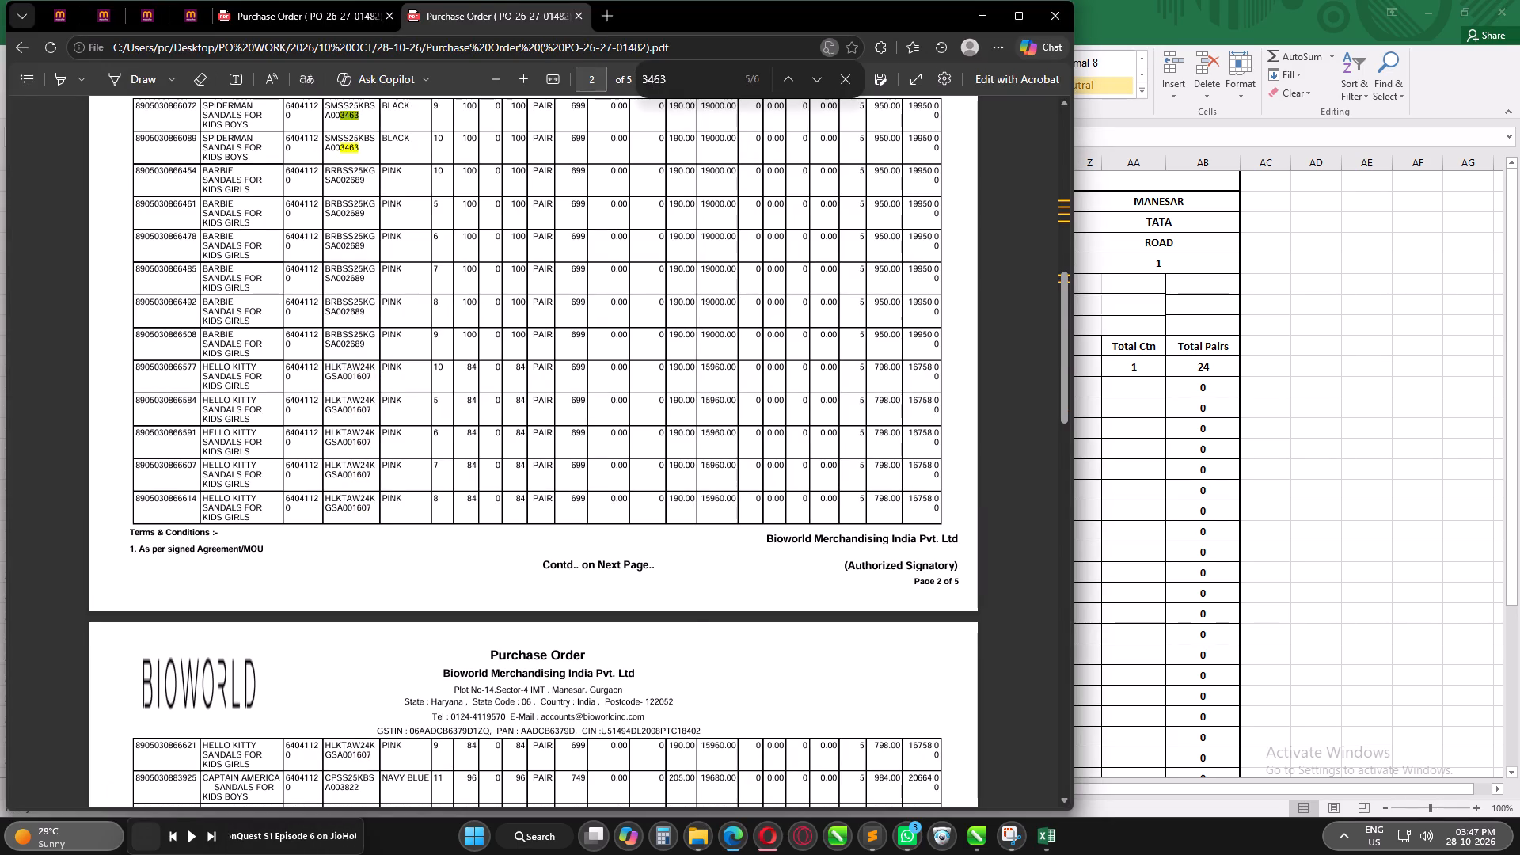
scroll(428, 342, up, 2)
scroll(476, 501, up, 2)
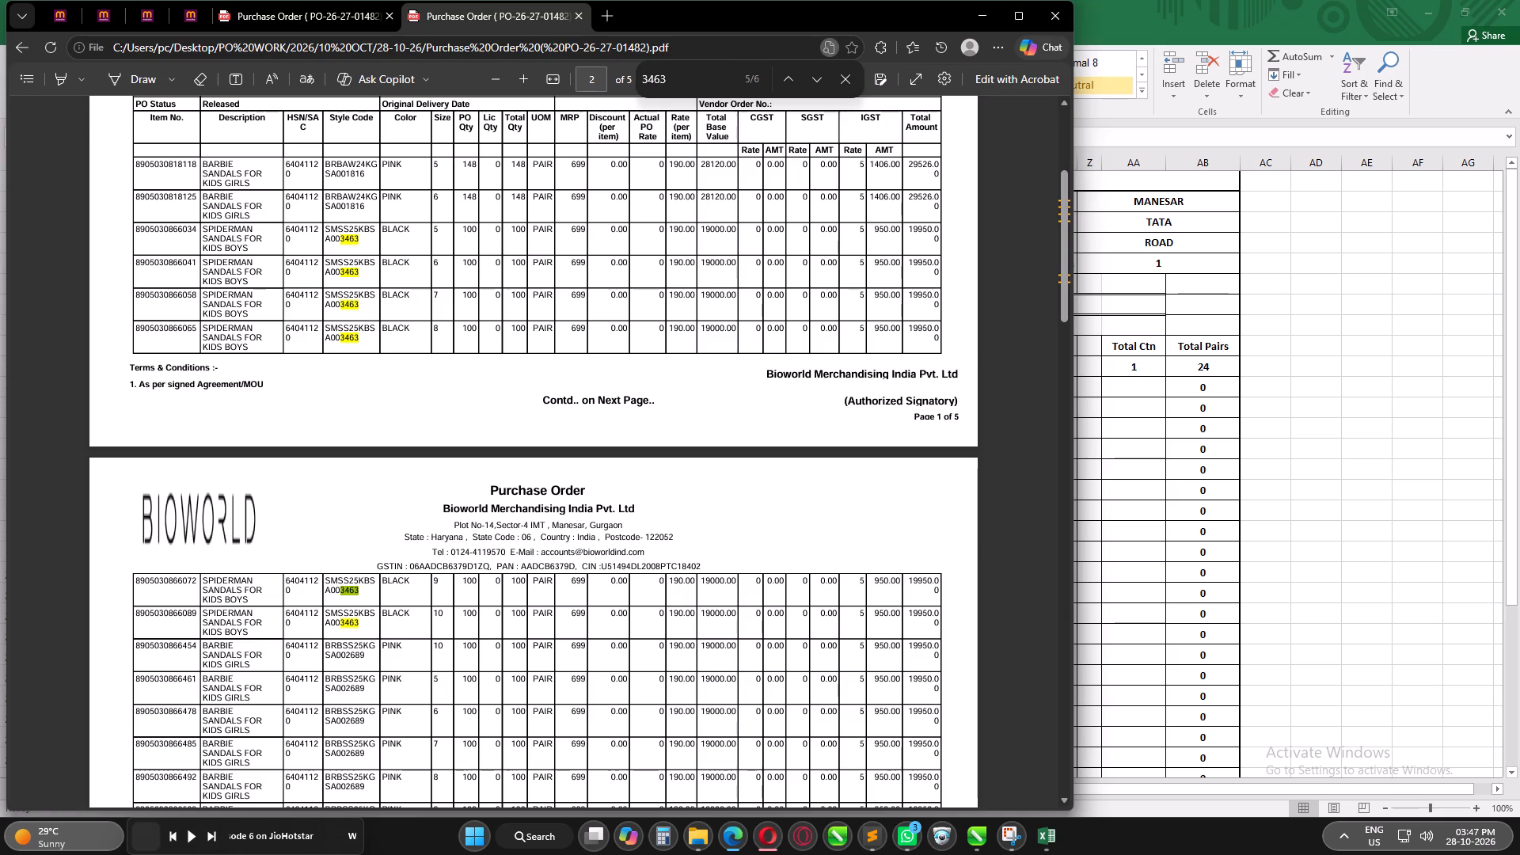
drag(325, 227, 360, 244)
key(ctrl+c)
click(1152, 503)
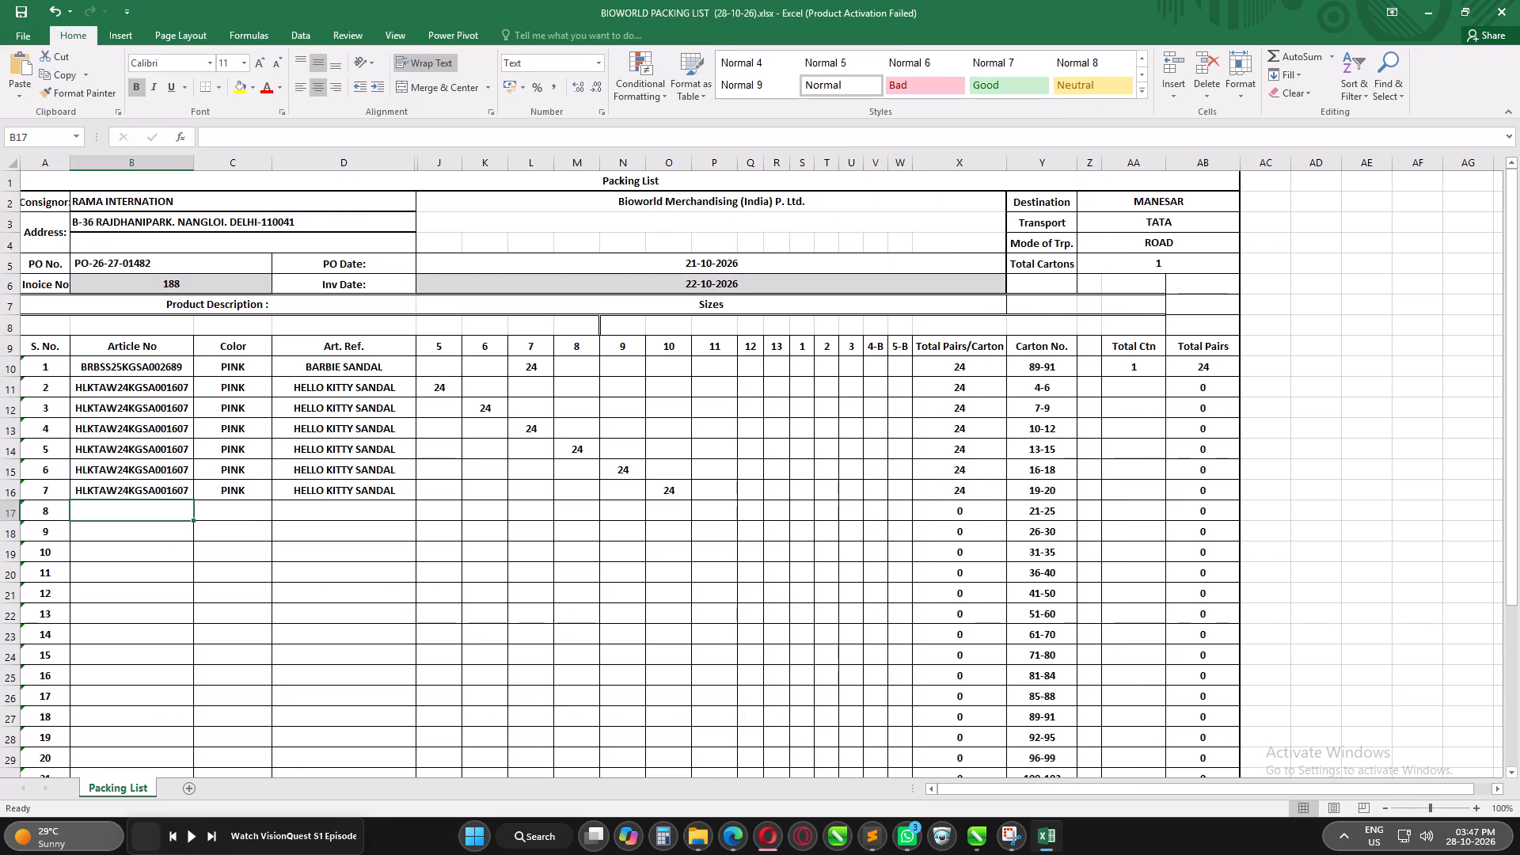
double_click(130, 513)
key(ctrl+v)
click(112, 531)
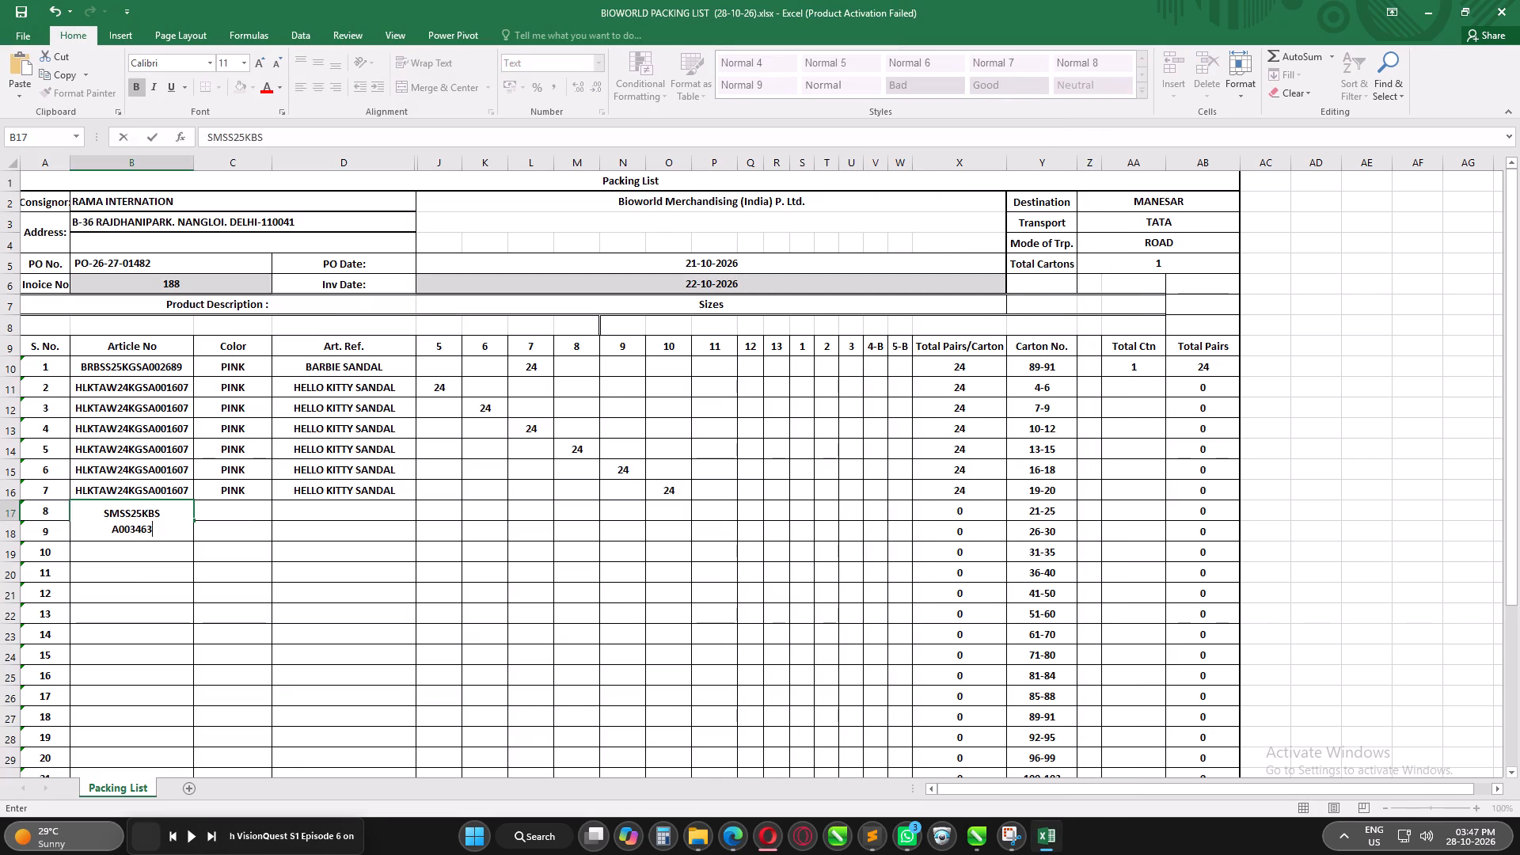
key(BackSpace)
Enter the colour BLACK and the Art. Ref. SPIDERMAN SANDAL for item 8.
click(237, 504)
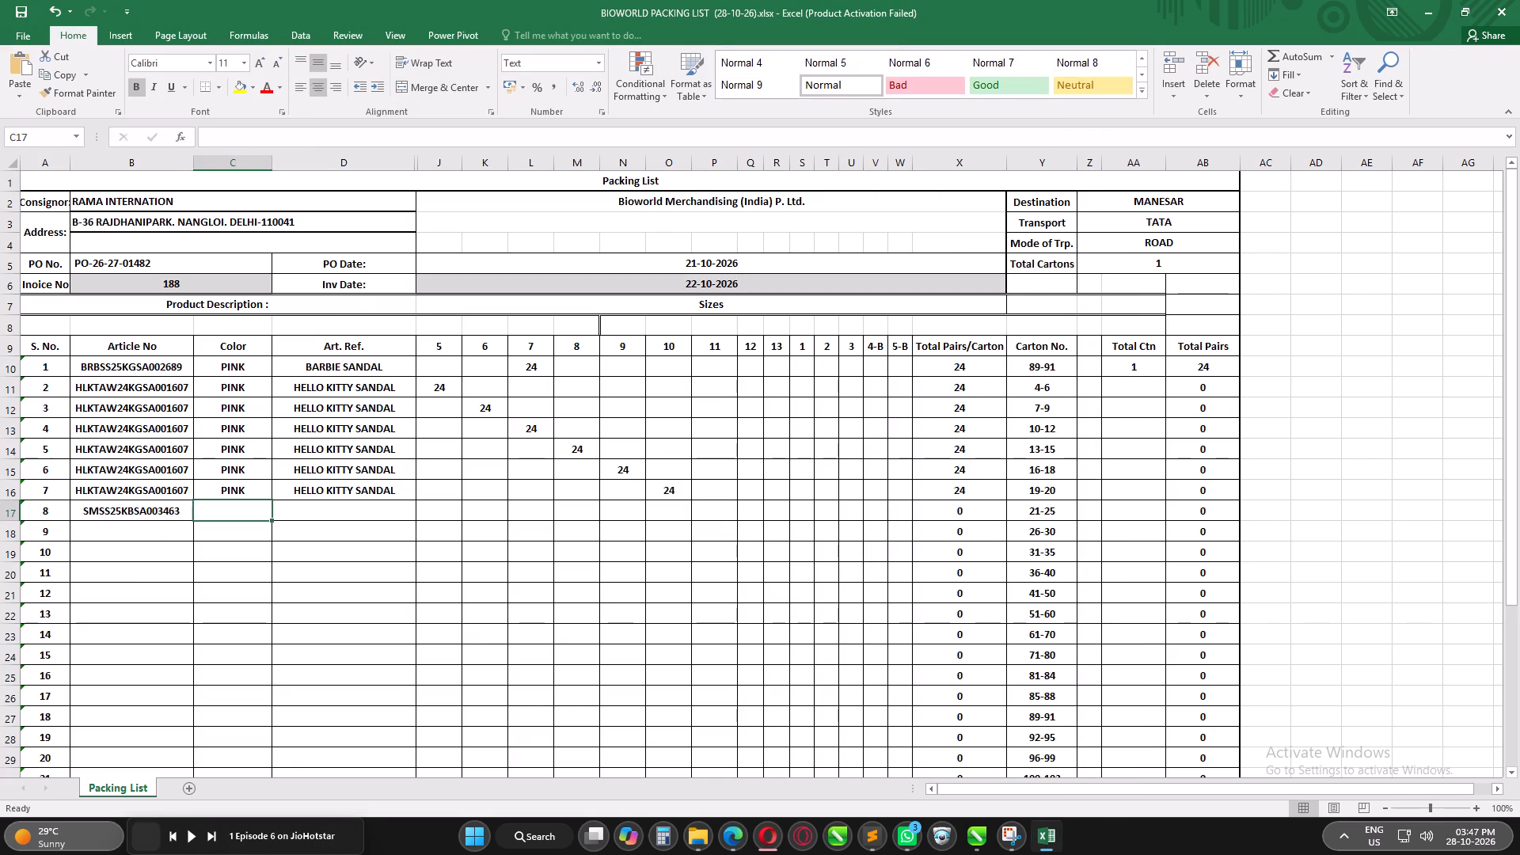
text(BLACK)
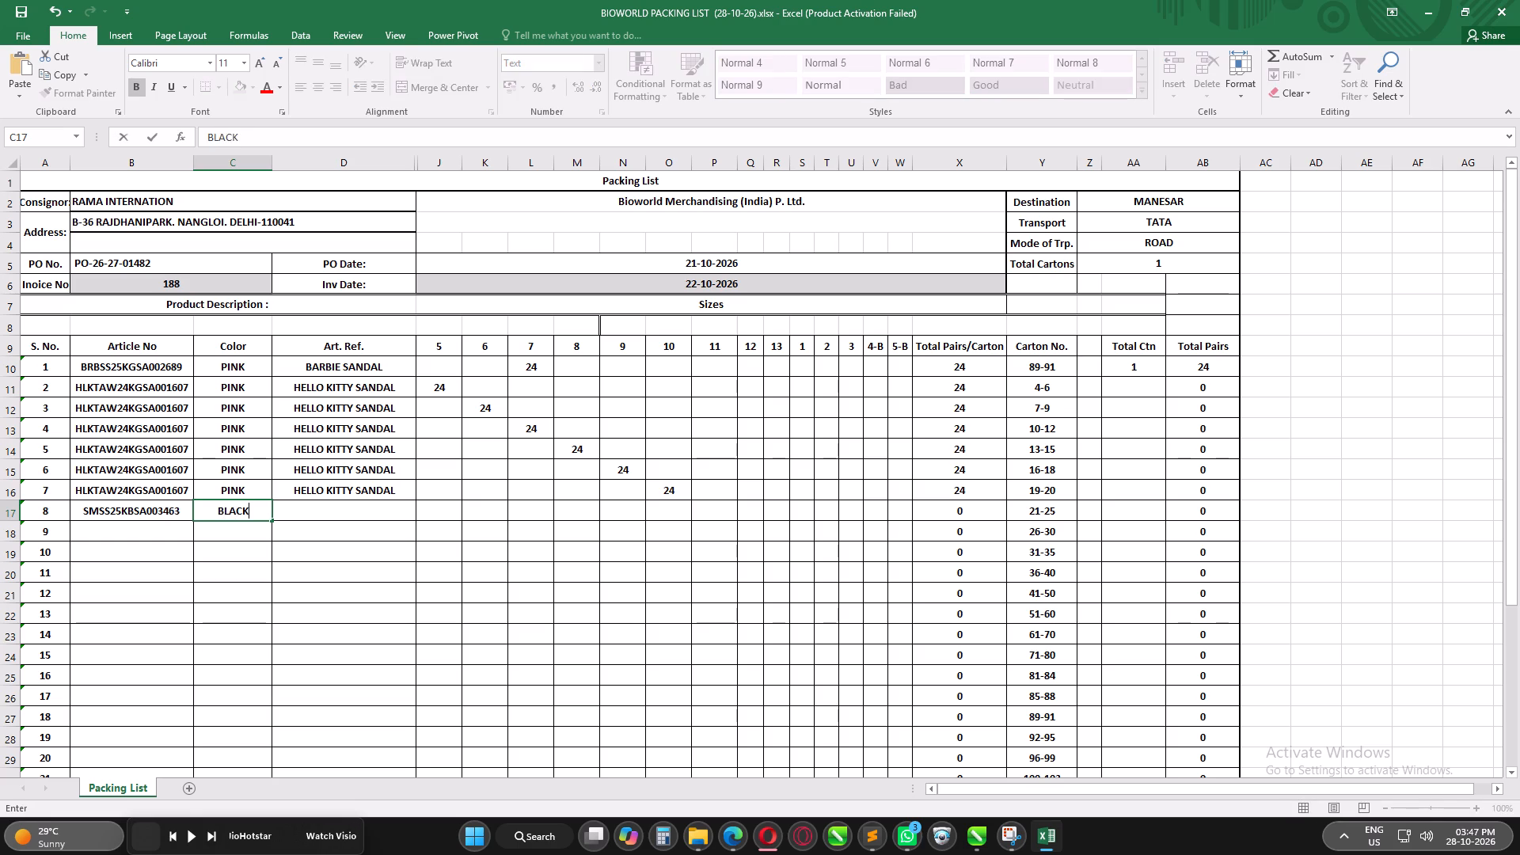
key(Right)
text(SPIDERMAN SAN)
text(DAL)
key(Return)
Copy item 8's article number, colour and Art. Ref. to items 9 to 13.
key(Up)
key(shift+Left)
key(shift+Left)
key(ctrl+c)
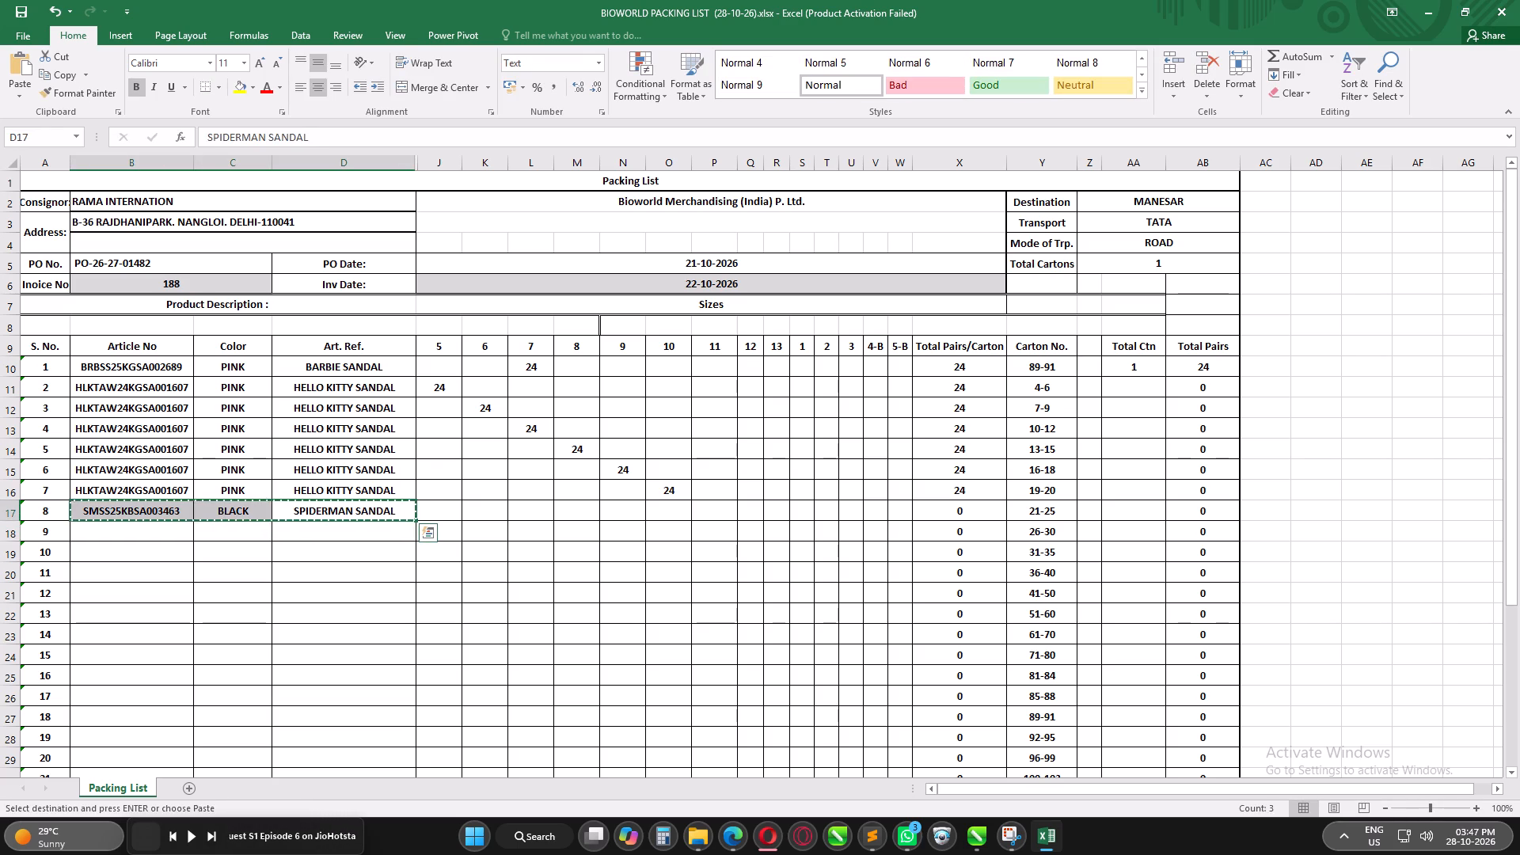
key(shift+Down)
key(shift+Down)
key(shift+Down)
key(shift+Down)
key(shift+Down)
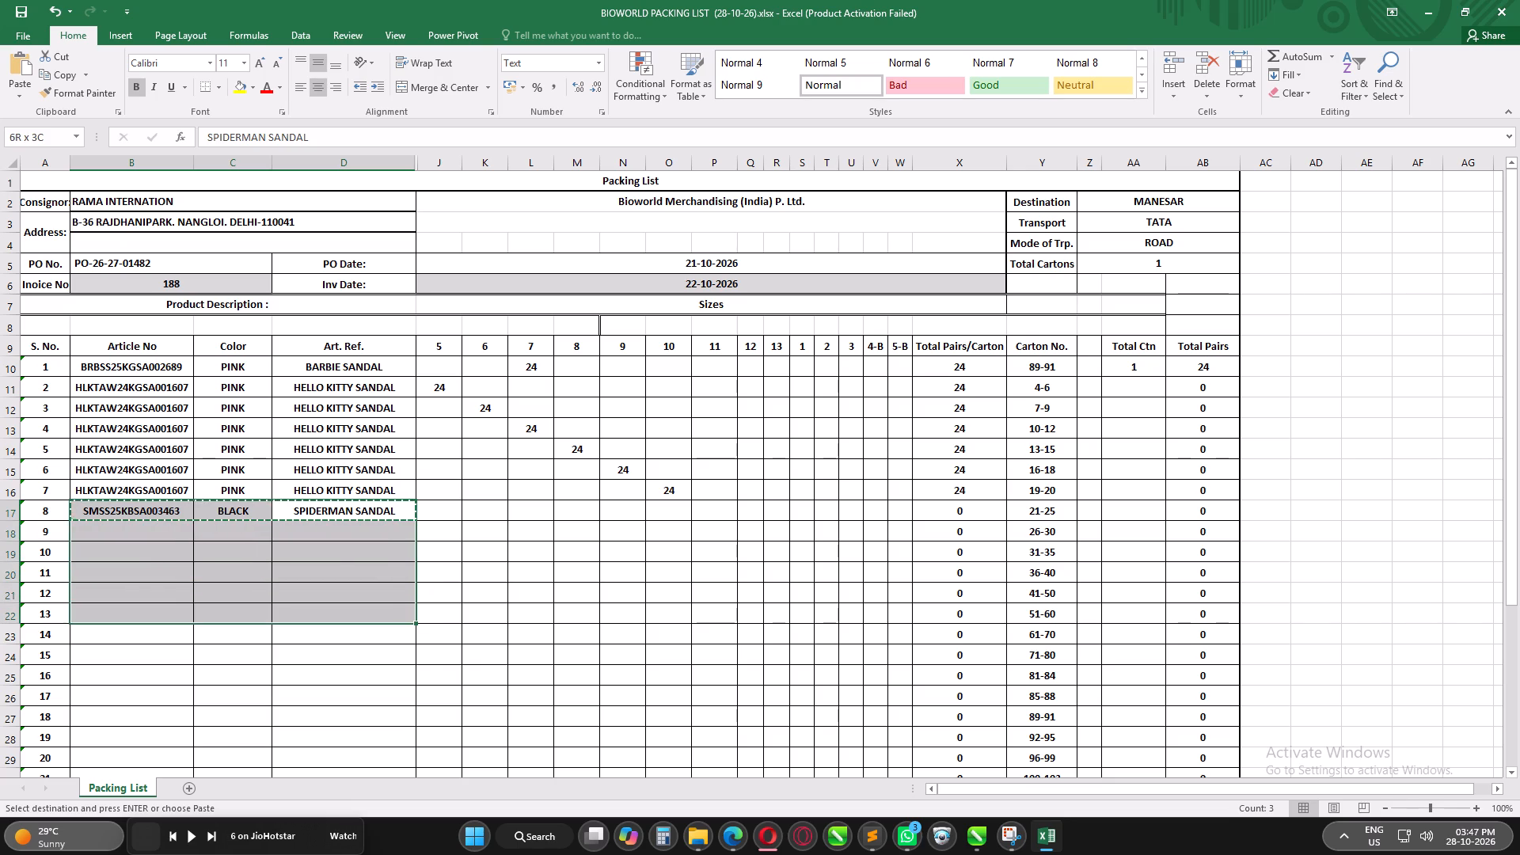
key(ctrl+v)
Copy the size 5 to 10 quantities of items 2 to 7 to items 8 to 13 and save the workbook.
drag(443, 386, 657, 473)
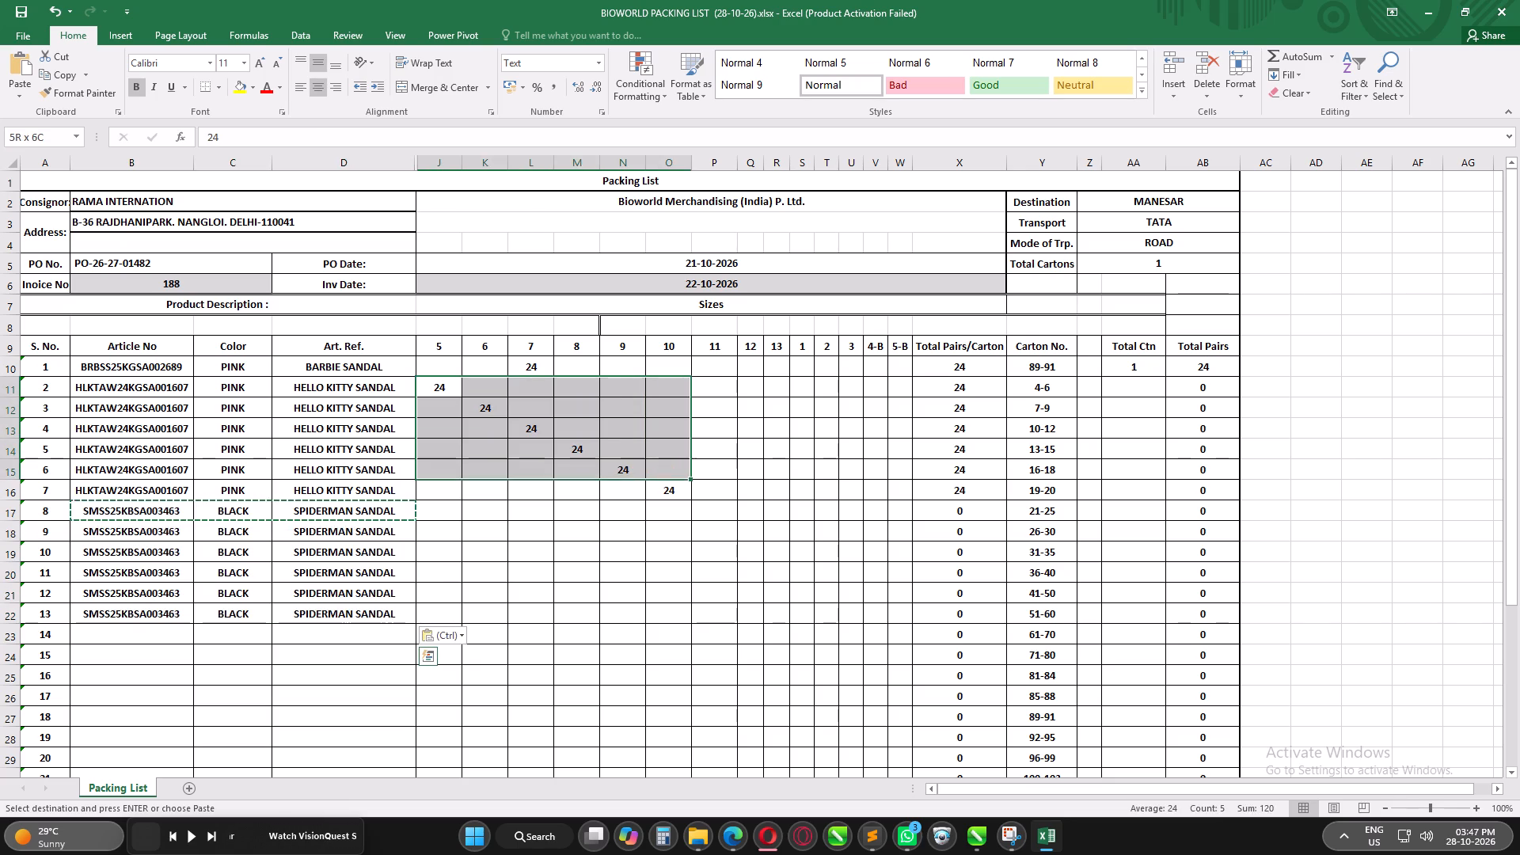
drag(657, 473, 669, 483)
key(ctrl+c)
click(444, 512)
key(ctrl+v)
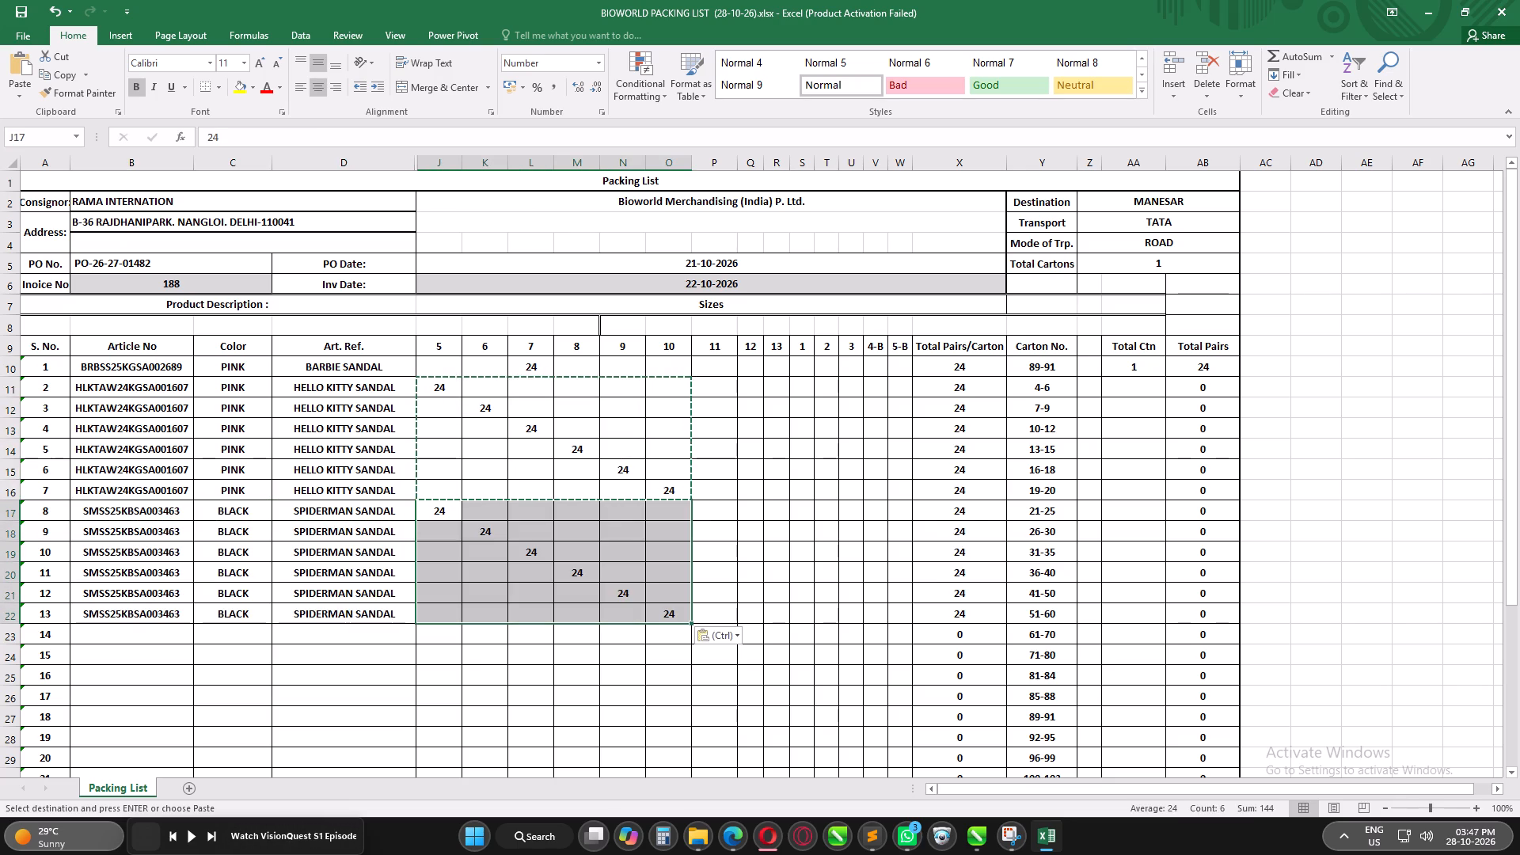
click(666, 632)
key(ctrl+Left)
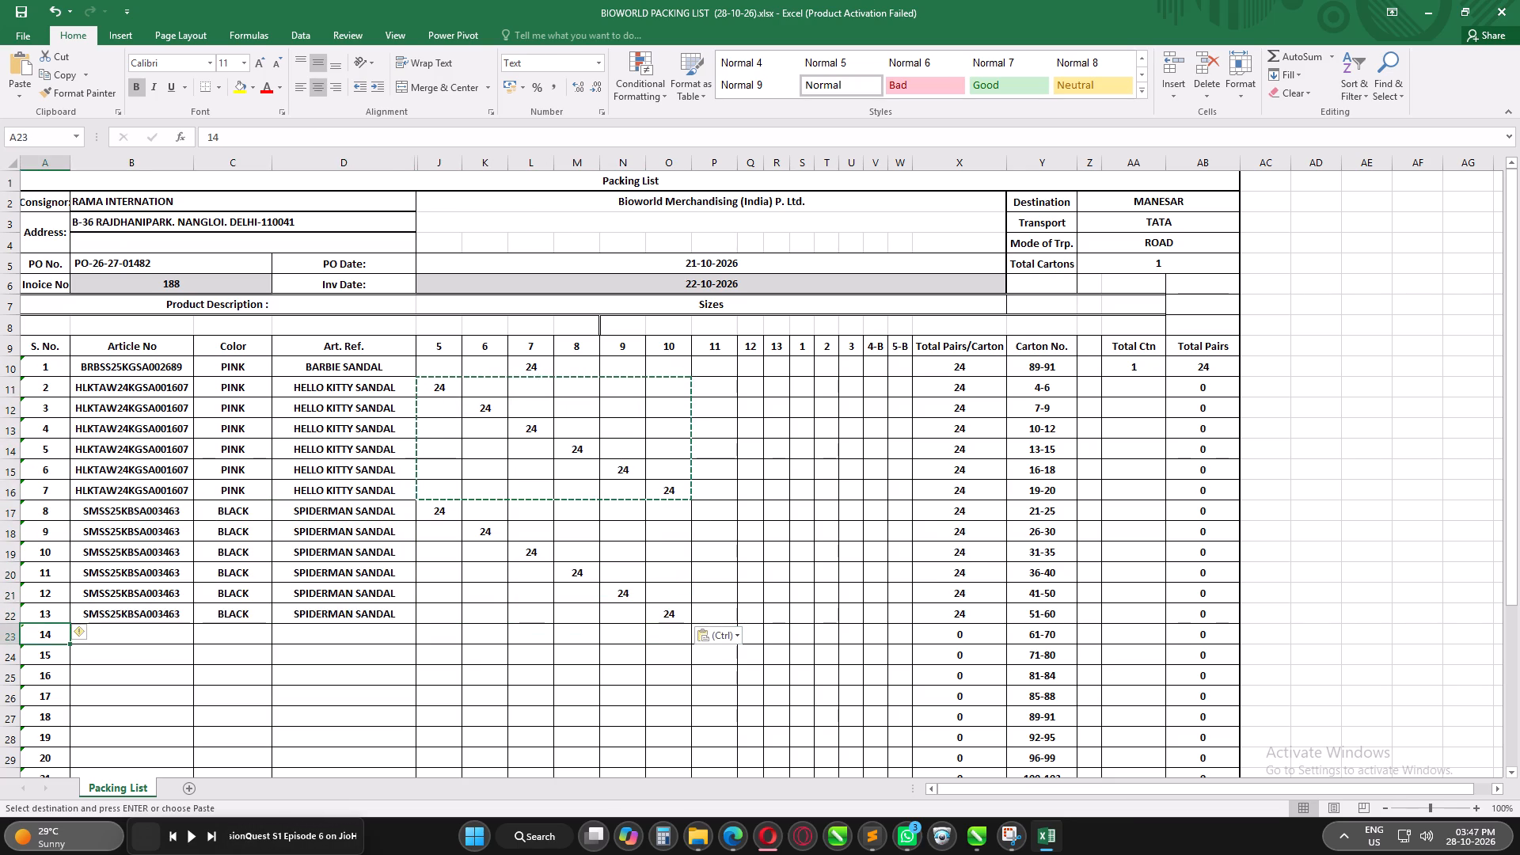
key(ctrl+s)
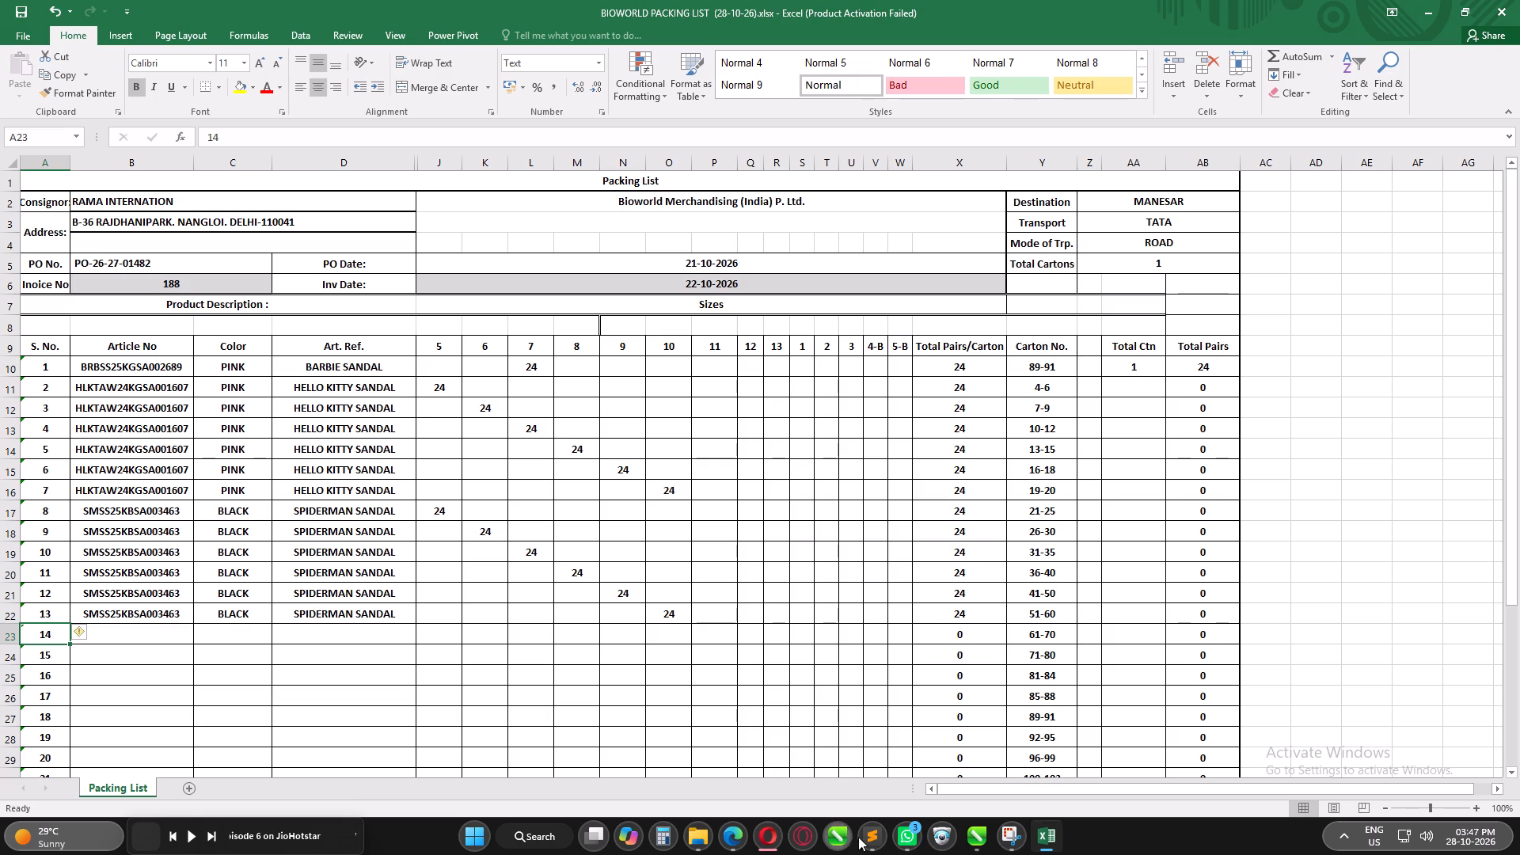
Search the purchase order for 2689 and examine the matching Barbie sandal rows.
click(728, 838)
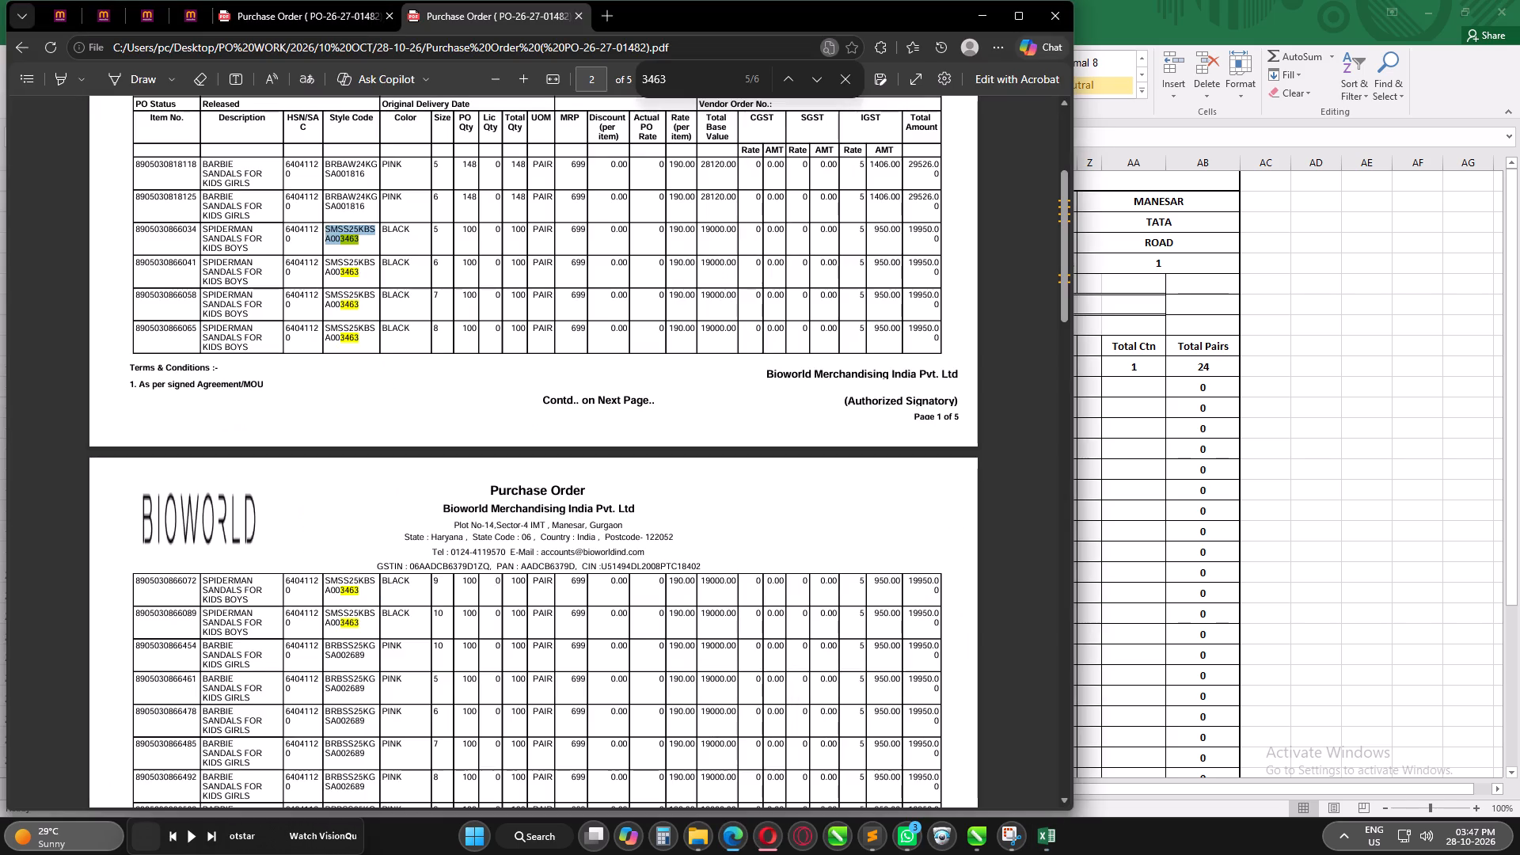
drag(678, 77, 563, 82)
text(2689)
scroll(592, 579, down, 2)
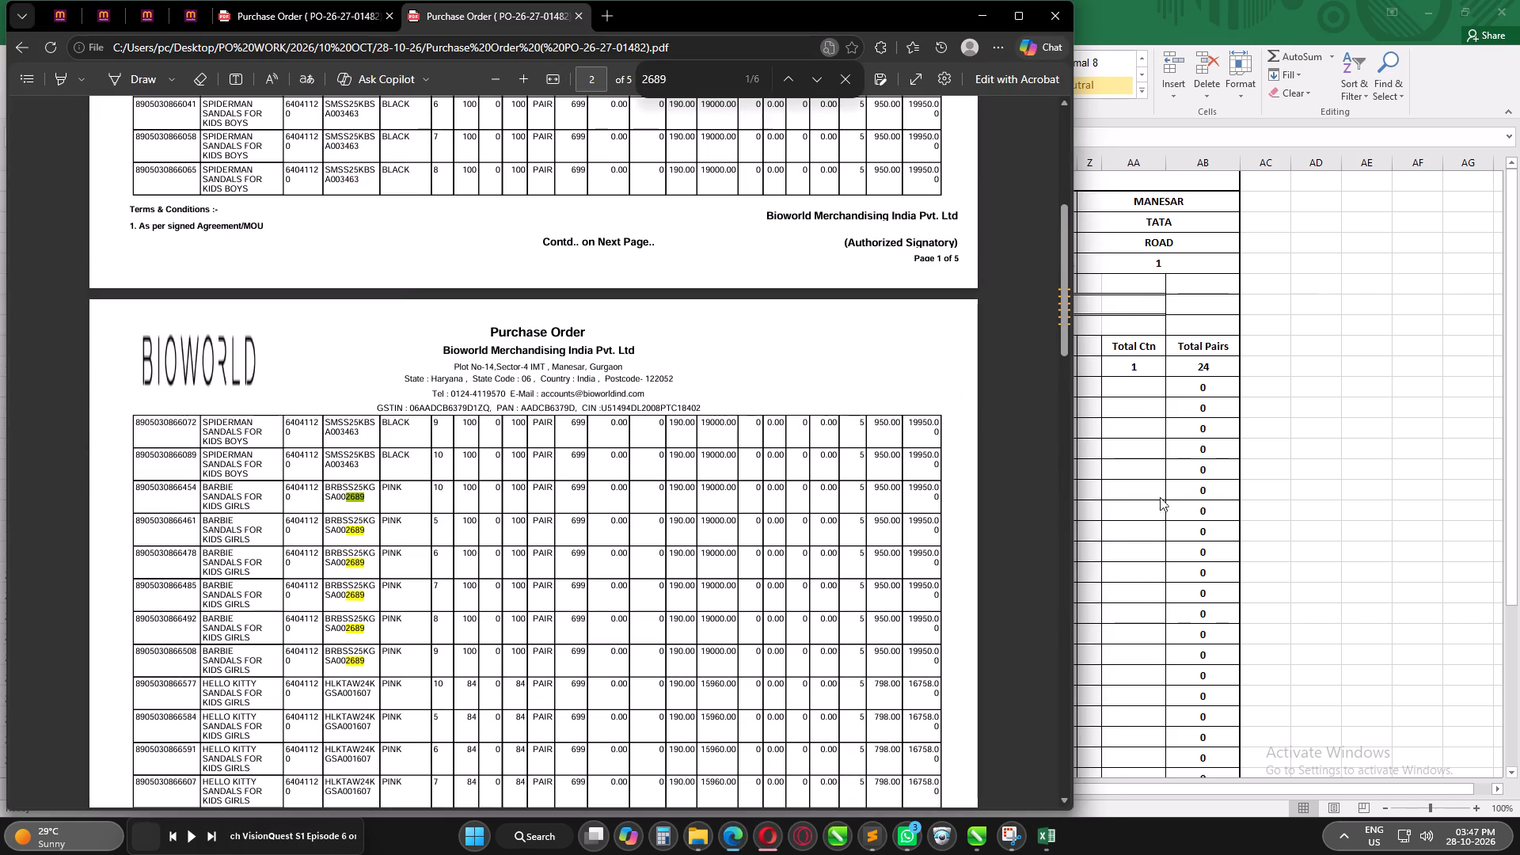
Delete the empty rows of items 14 to 25 from the packing list and save the workbook.
click(1165, 488)
scroll(98, 531, down, 3)
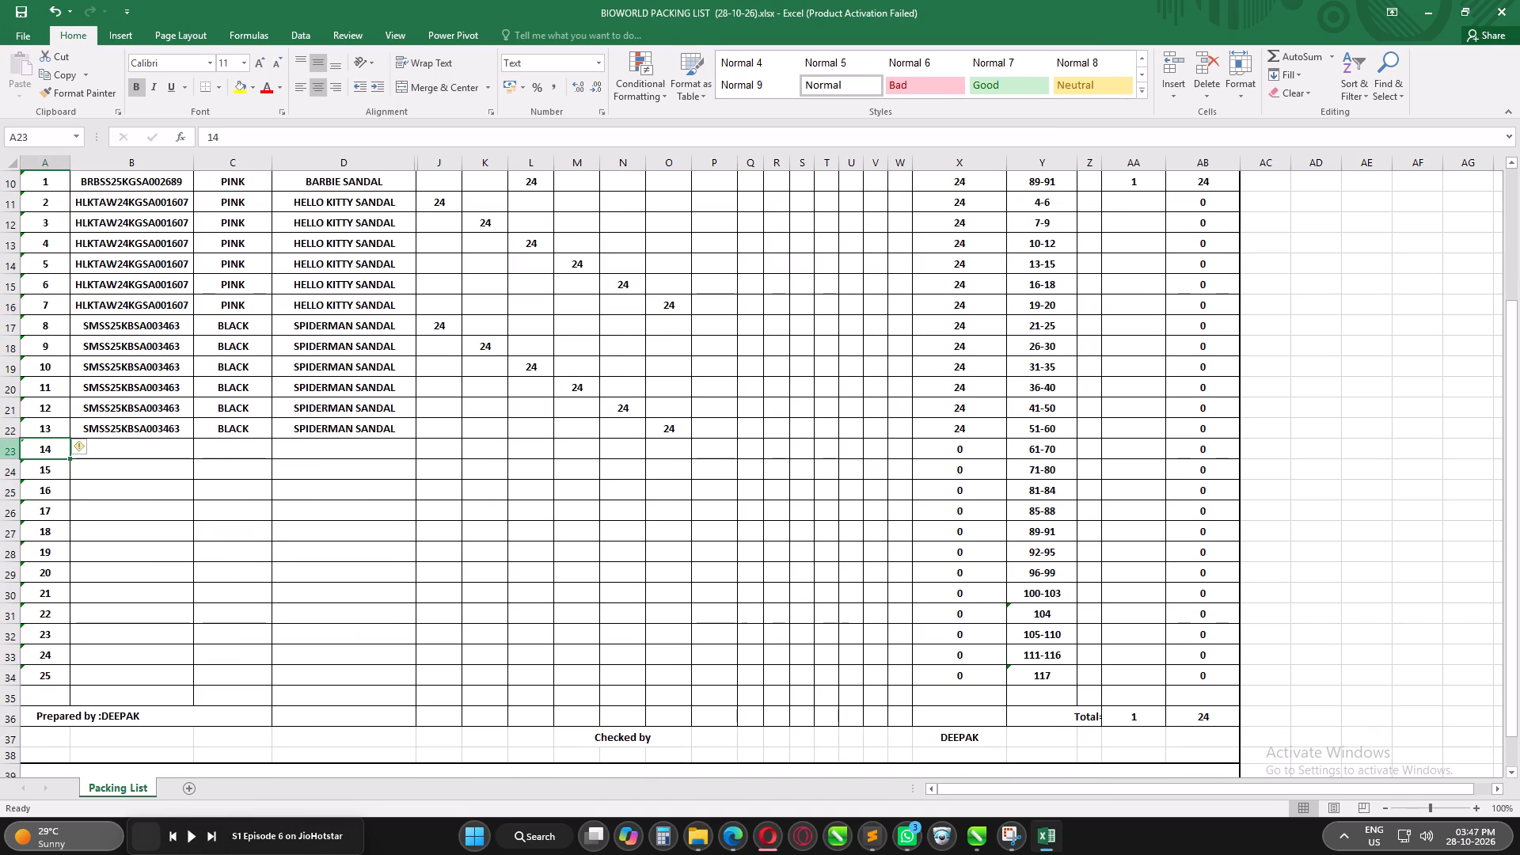
drag(12, 450, 0, 670)
key(ctrl+minus)
scroll(401, 654, up, 7)
click(708, 557)
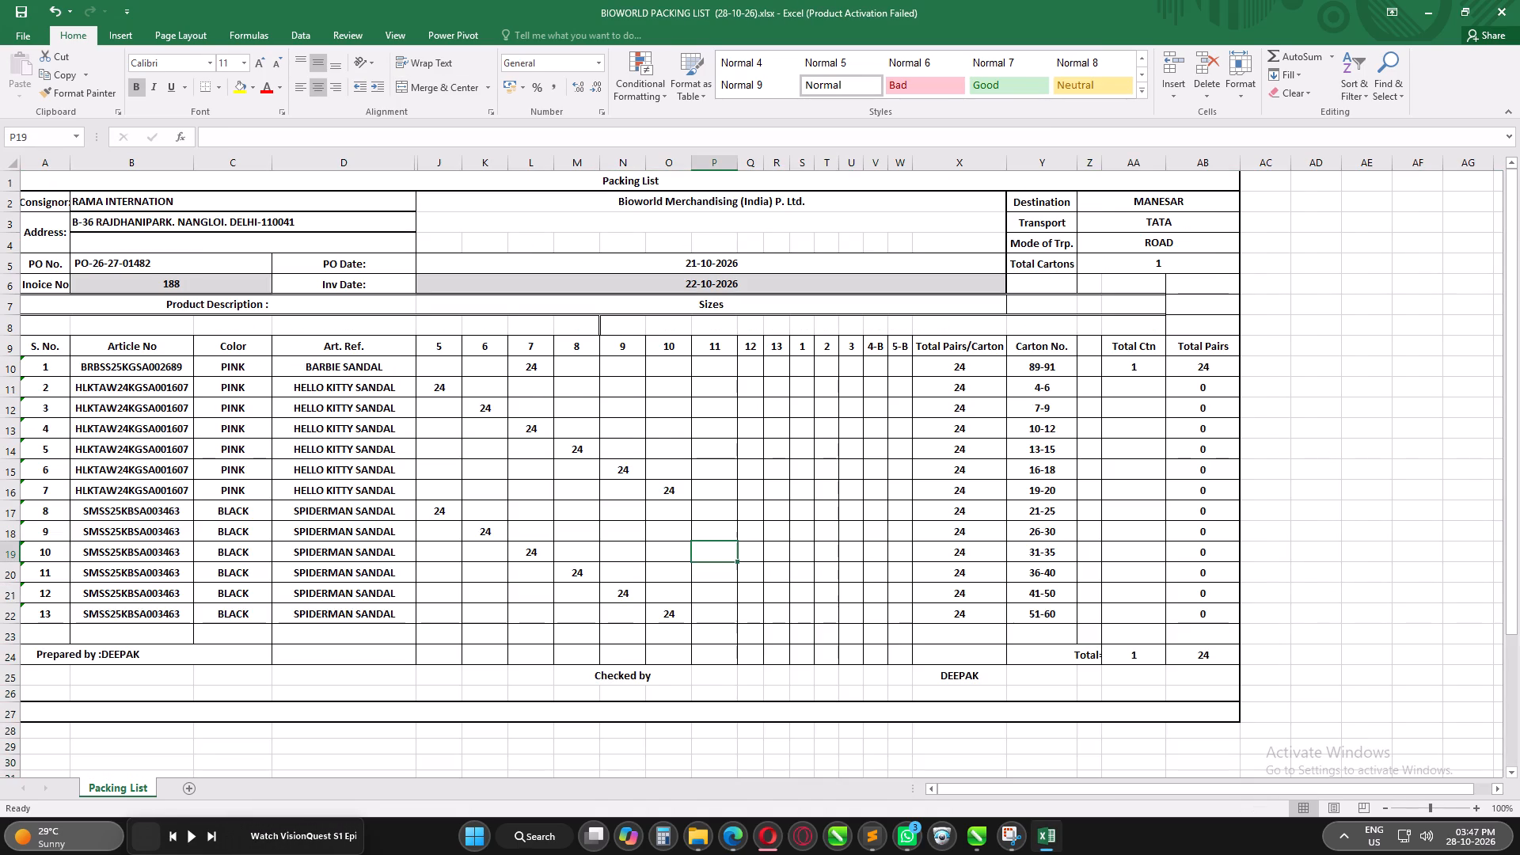
key(ctrl+s)
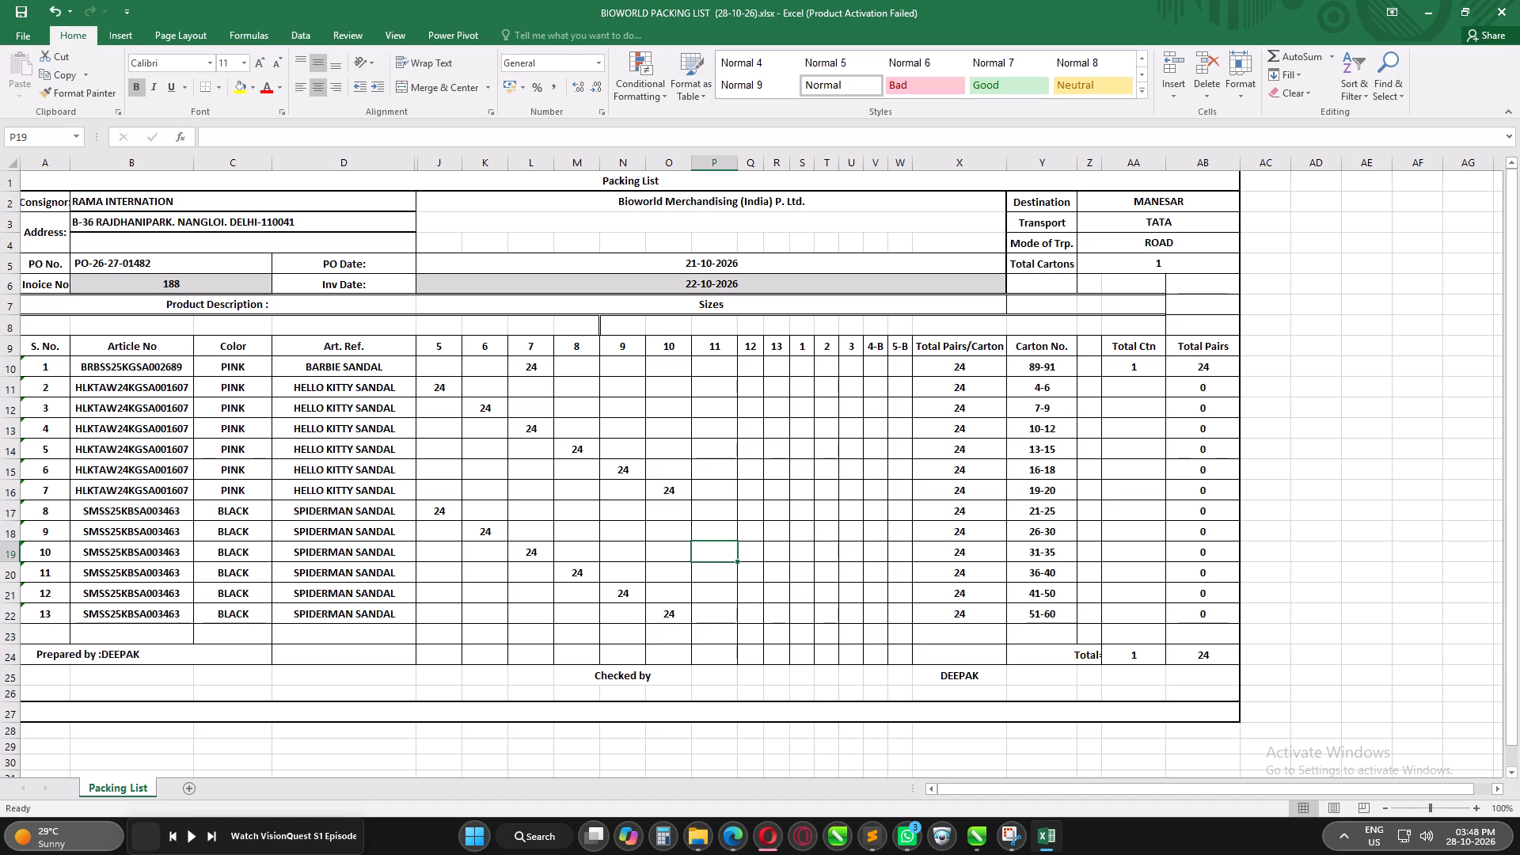
Set item 2's Total Ctn to 3.
click(531, 369)
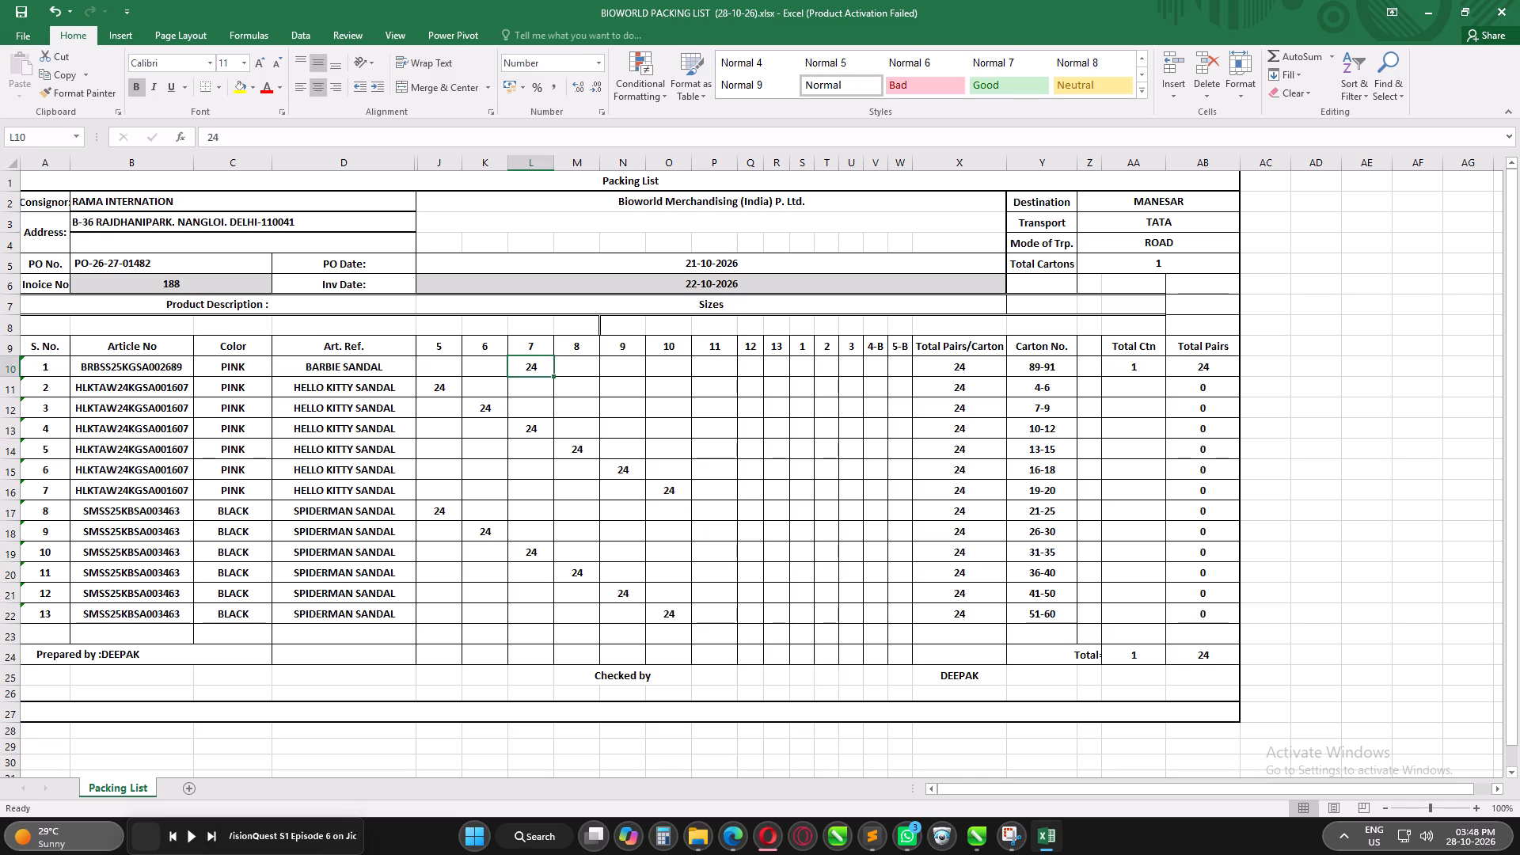
click(1127, 367)
click(310, 387)
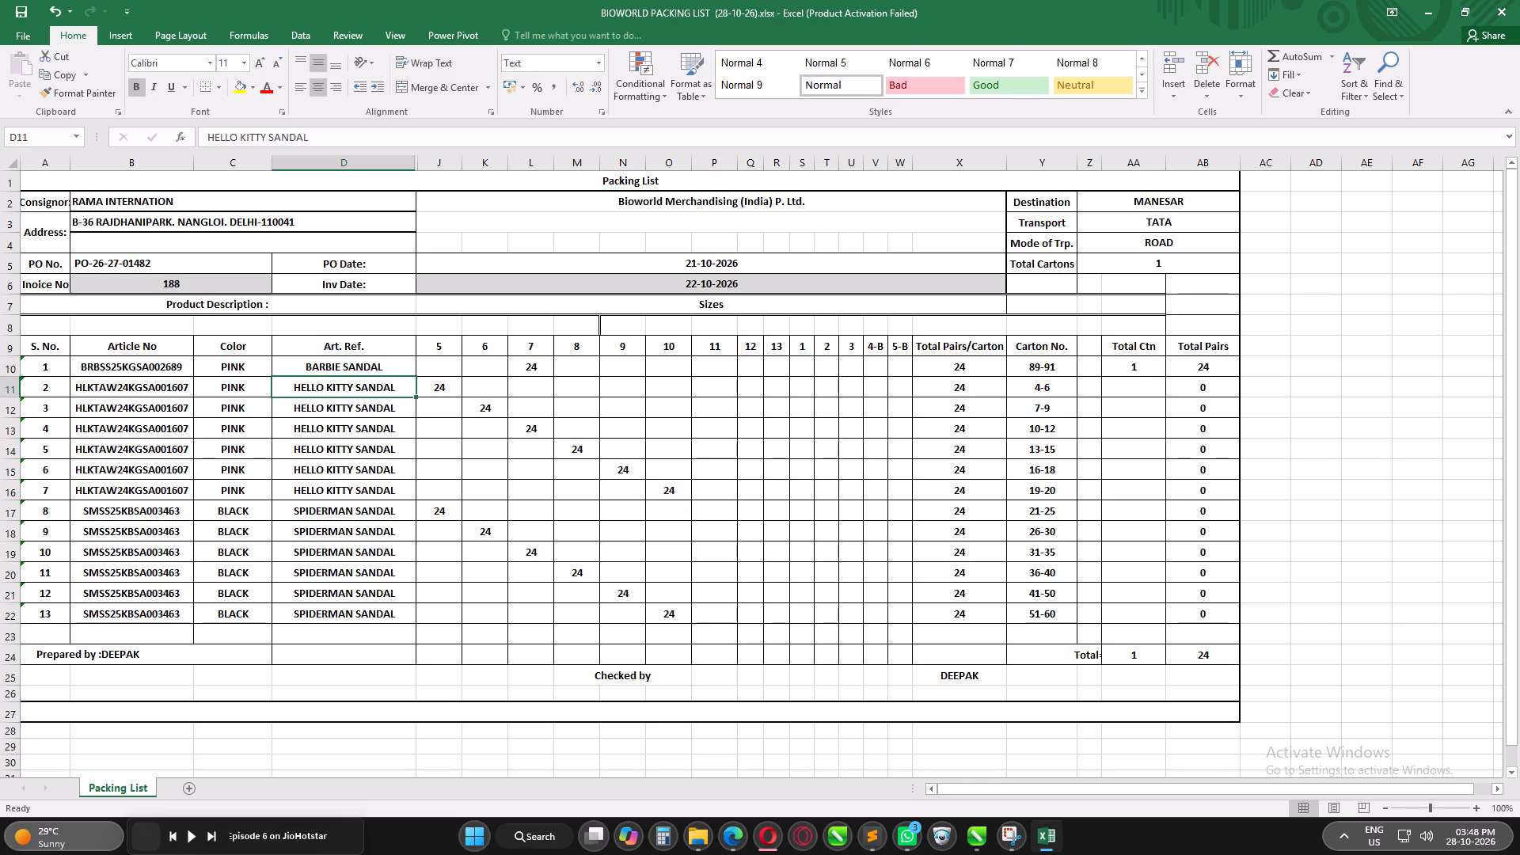
key(Right)
key(Right)
key(Right)
key(Right)
key(Right)
key(Right)
key(Right)
key(Right)
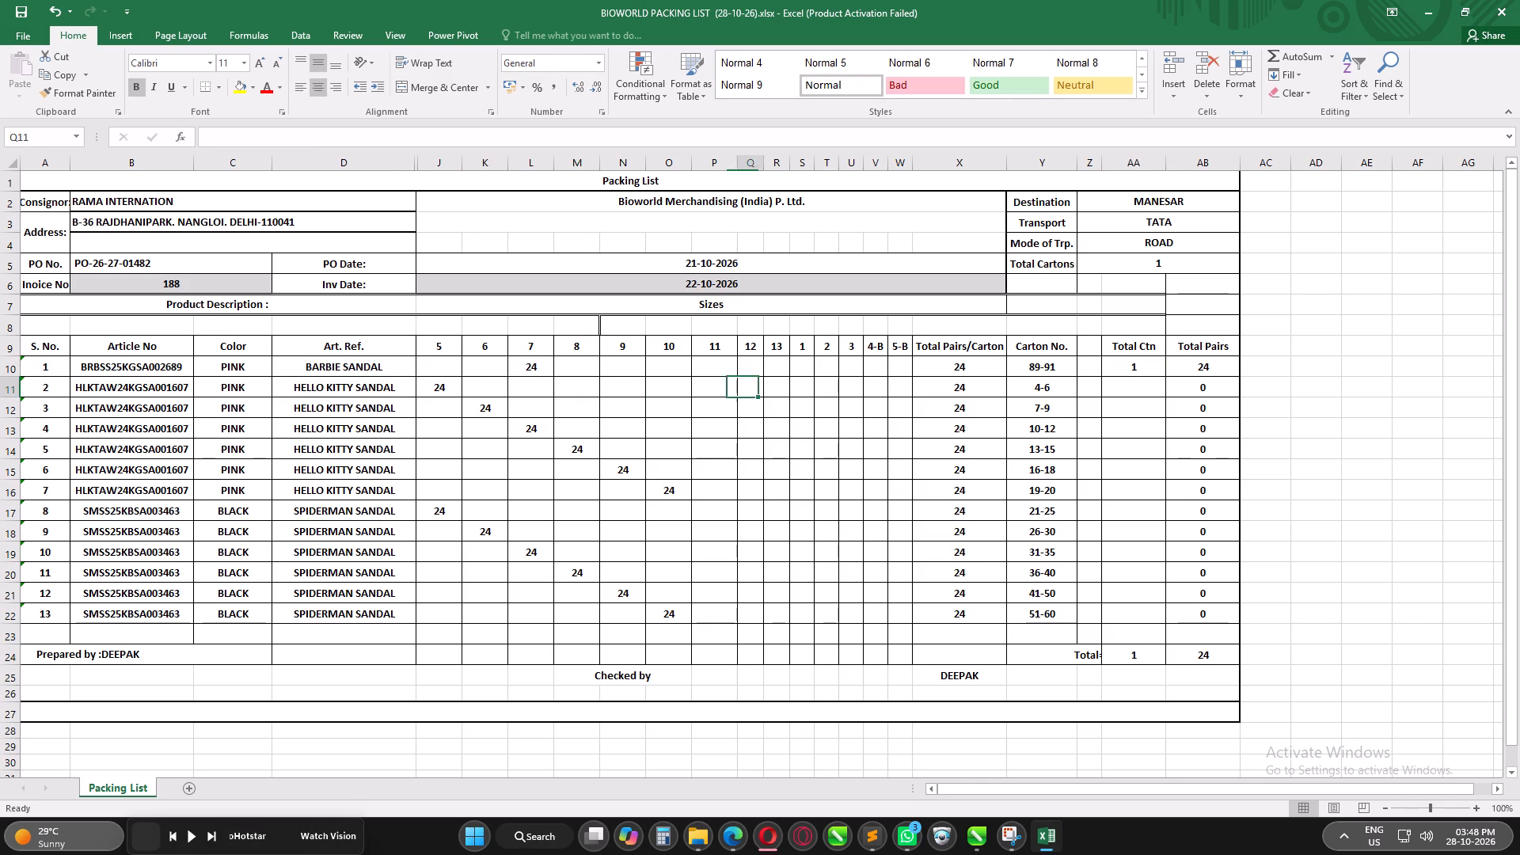
key(Right)
key(Right)
key(Right)
key(Right)
key(Right)
key(Right)
key(Right)
key(Right)
key(Right)
key(Right)
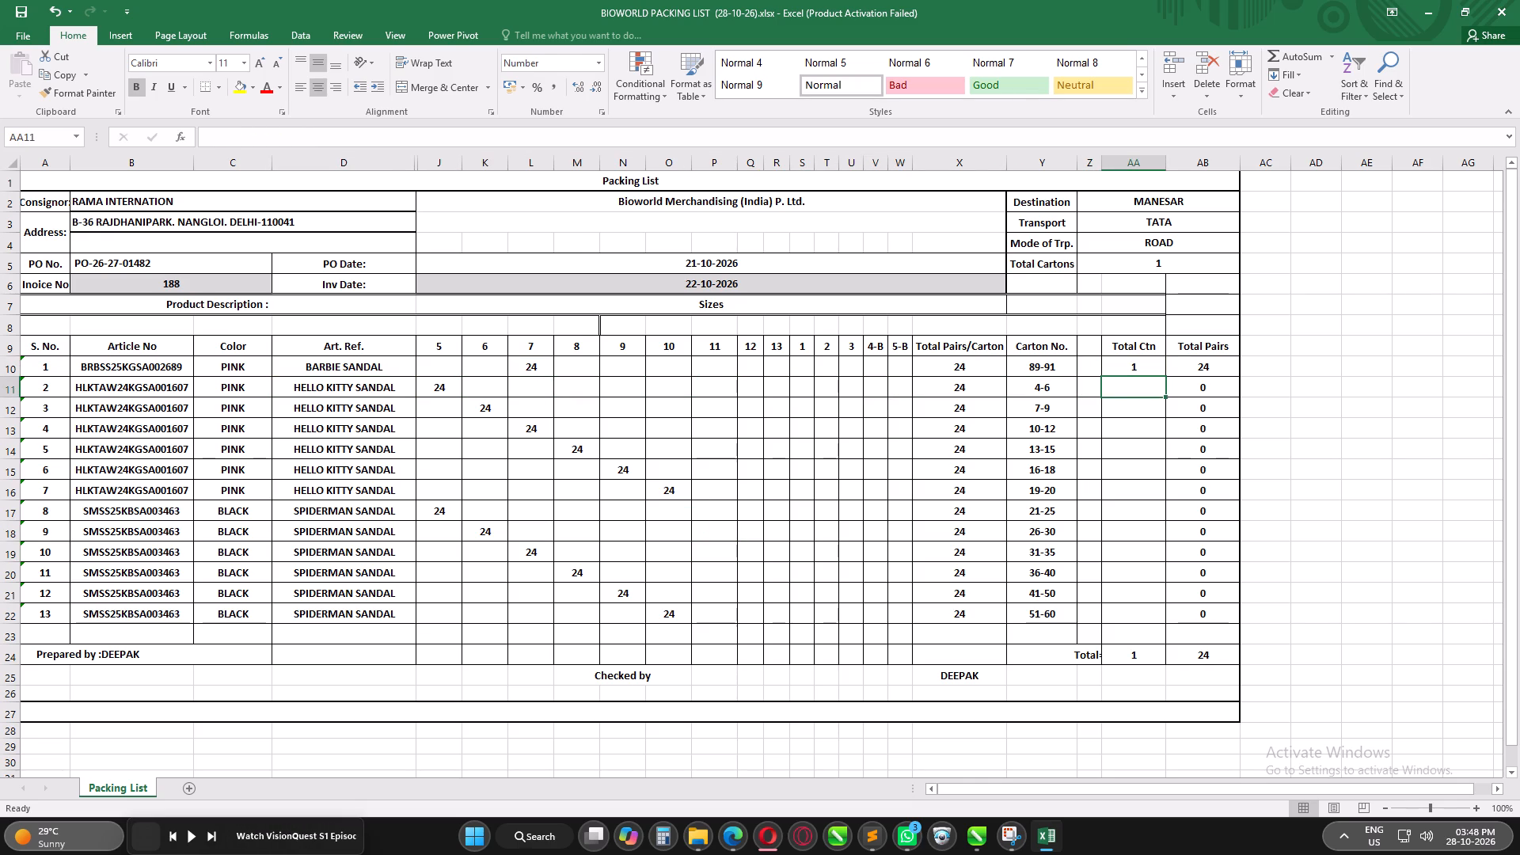
key(3)
key(Return)
key(Up)
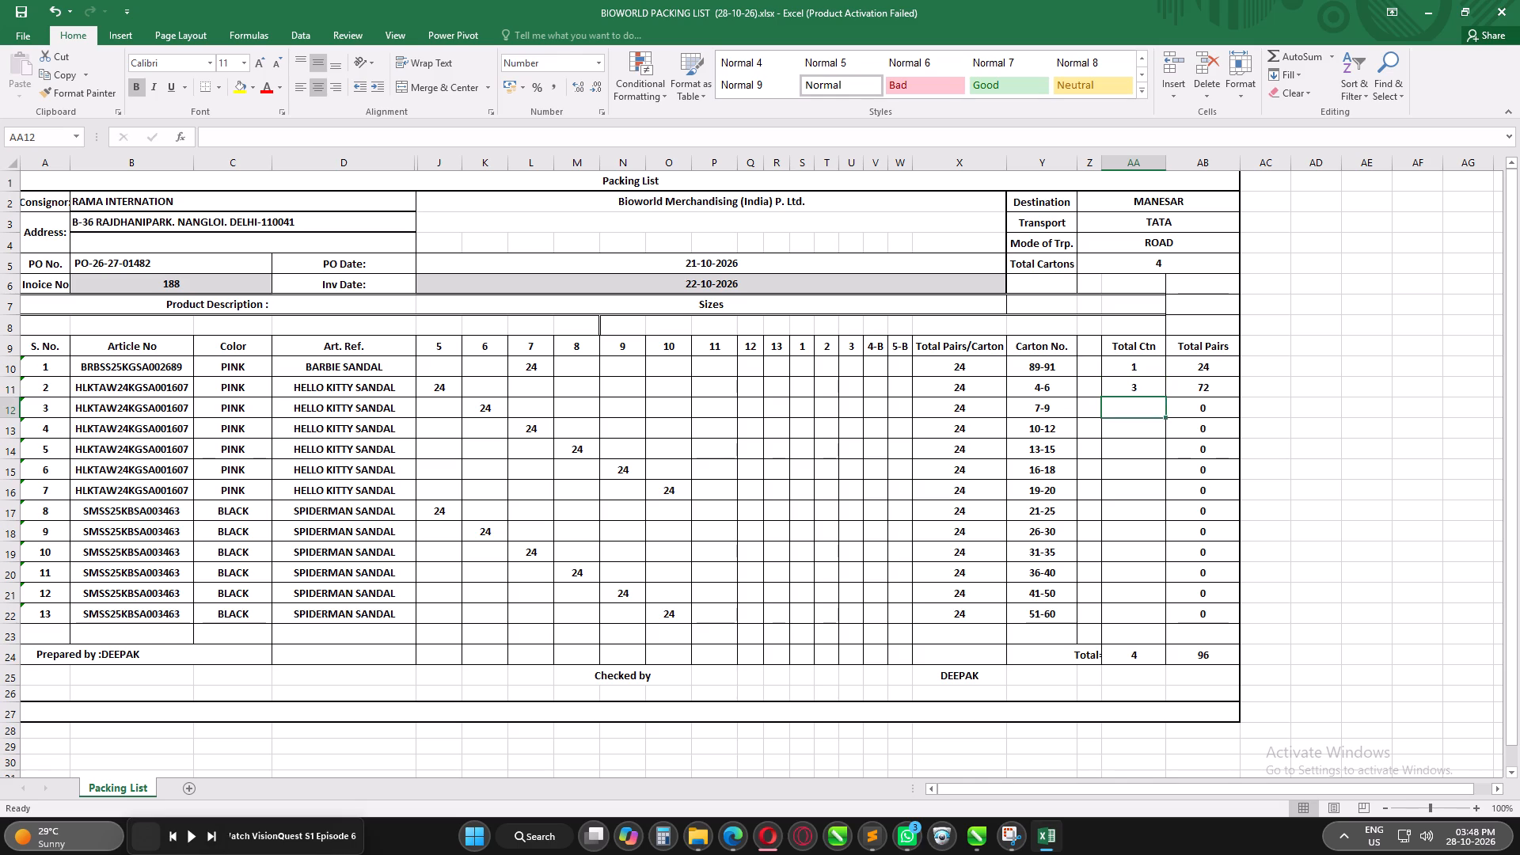
Copy item 2's Total Ctn of 3 to the other Hello Kitty sandal rows, items 3 to 7.
key(ctrl+c)
key(shift+Down)
key(shift+Down)
key(shift+Down)
key(shift+Down)
key(shift+Down)
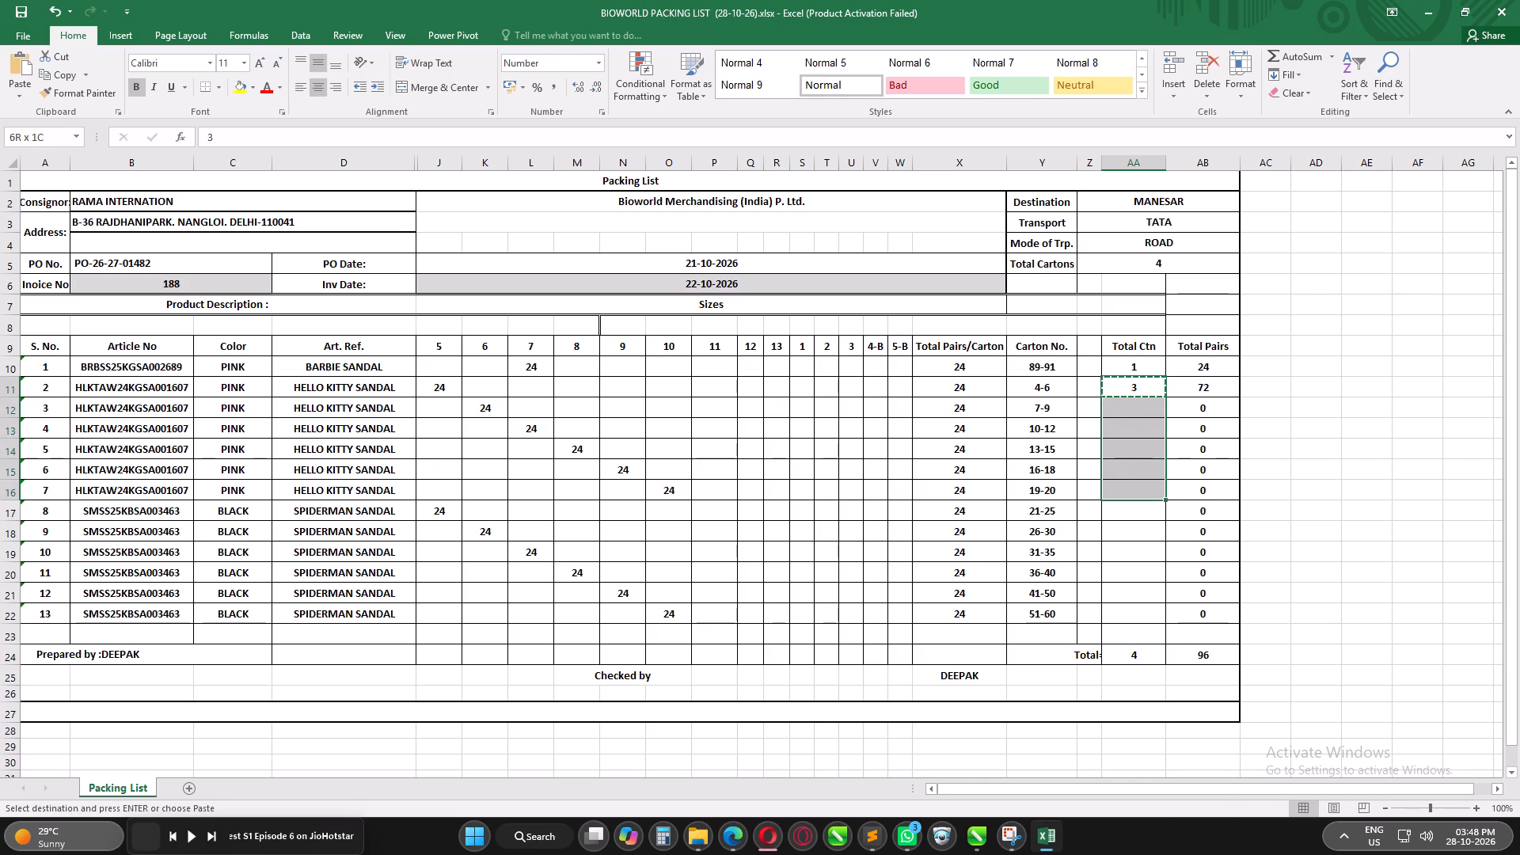
key(ctrl+v)
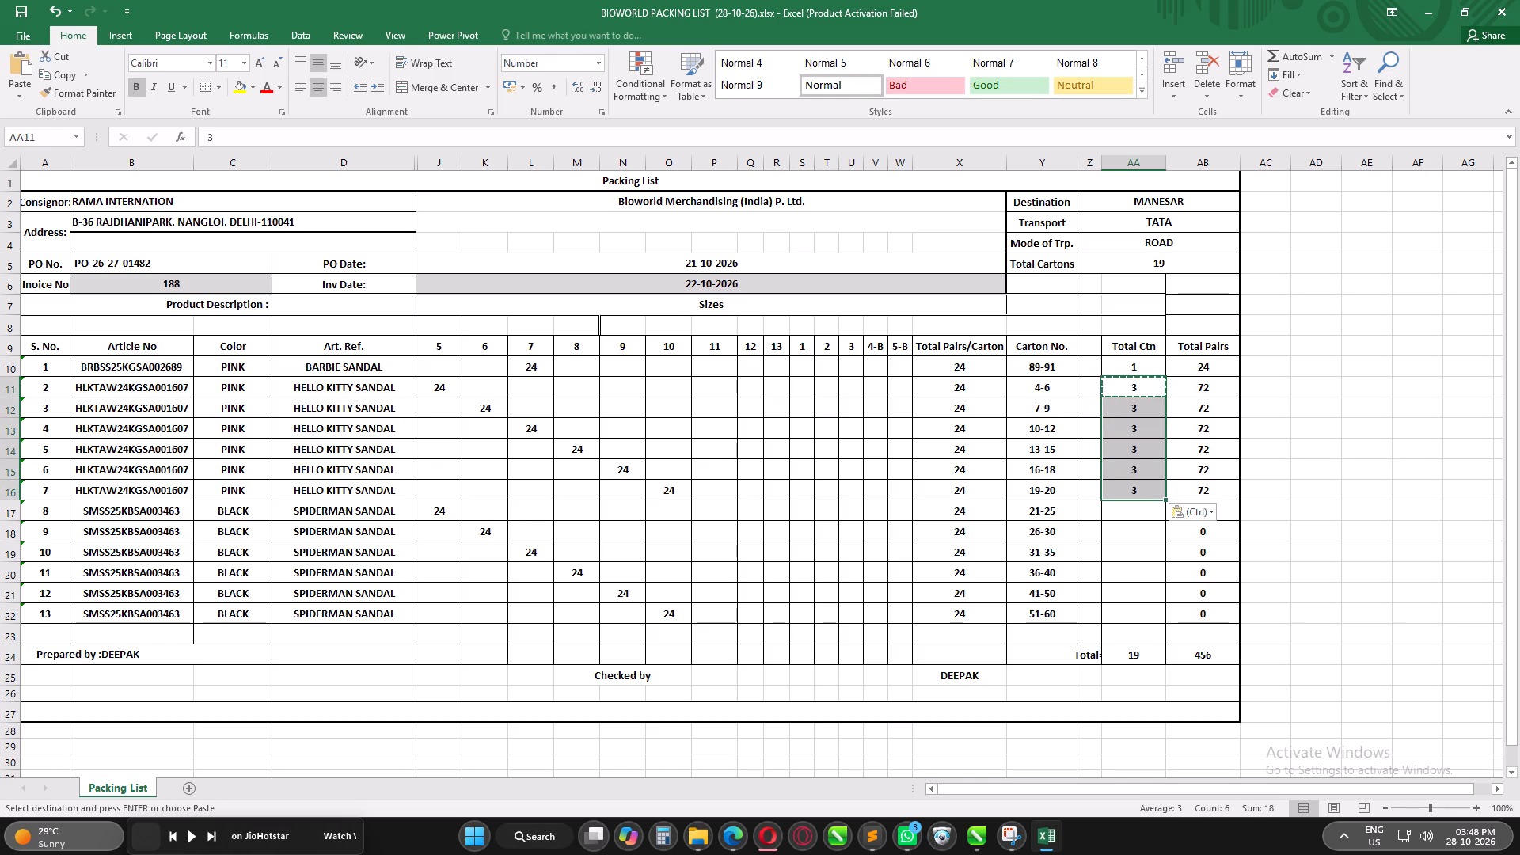
Insert a row below item 7 and copy item 7's article number, color and article reference into it.
click(13, 511)
key(ctrl+plus)
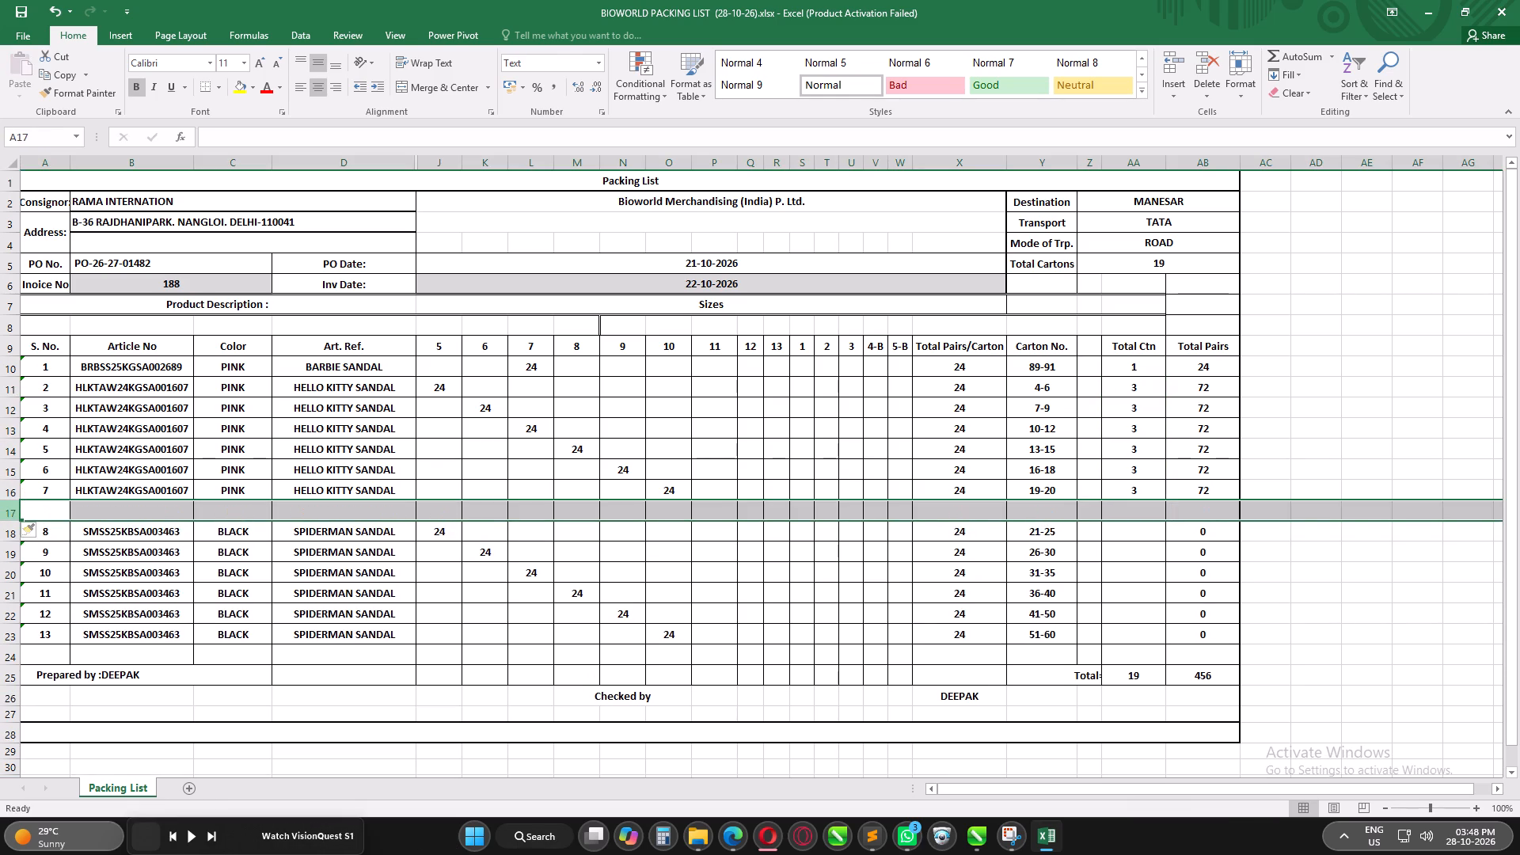
drag(168, 488, 306, 482)
key(ctrl+c)
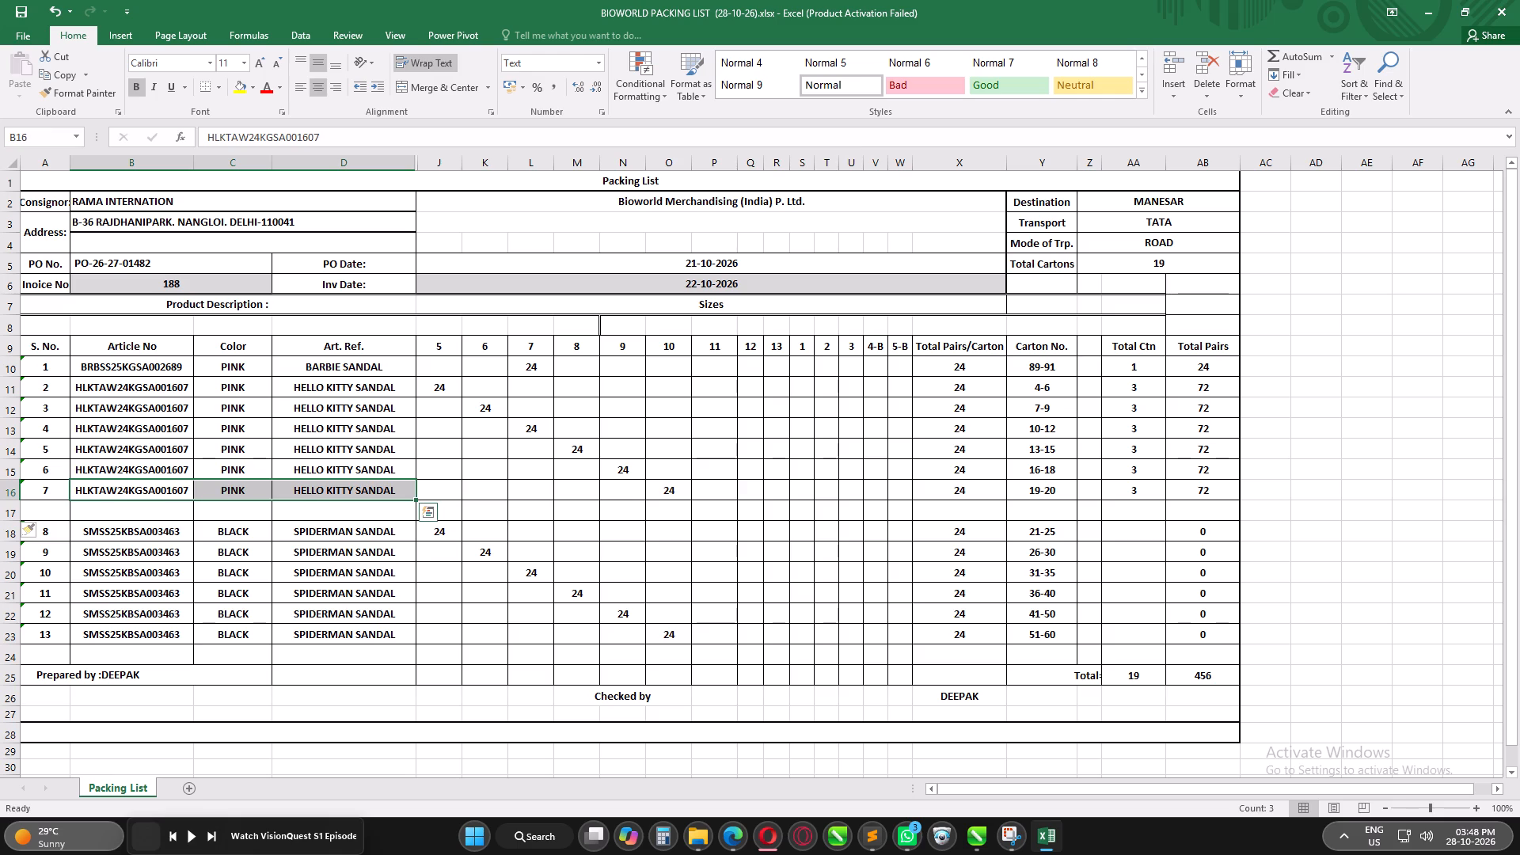
click(152, 500)
click(161, 507)
key(ctrl+v)
Enter a quantity of 4 for each of sizes 5 to 10 in the new Hello Kitty sandal row.
click(430, 512)
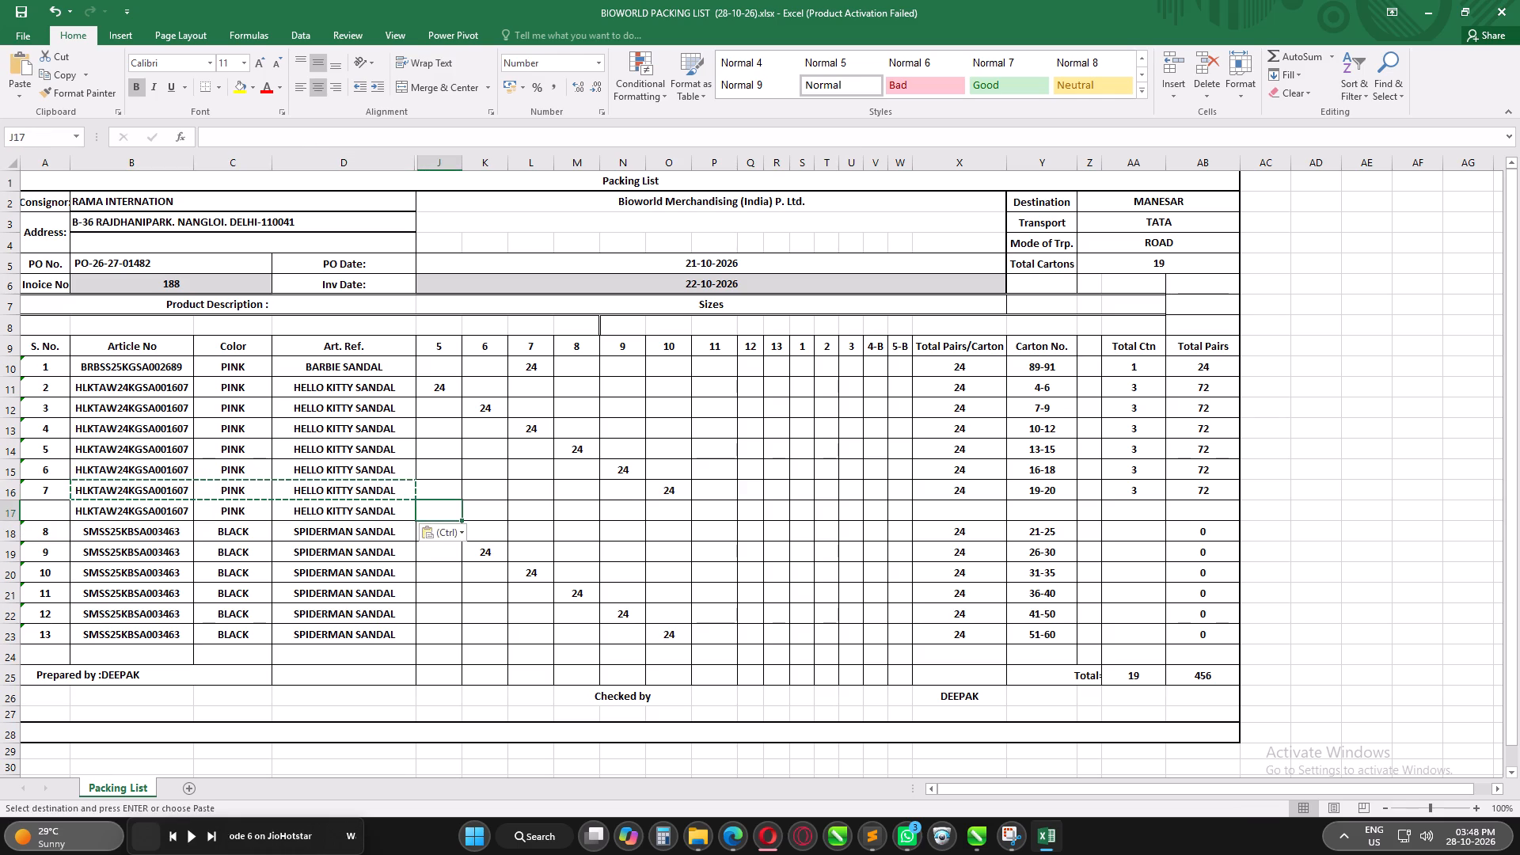
key(4)
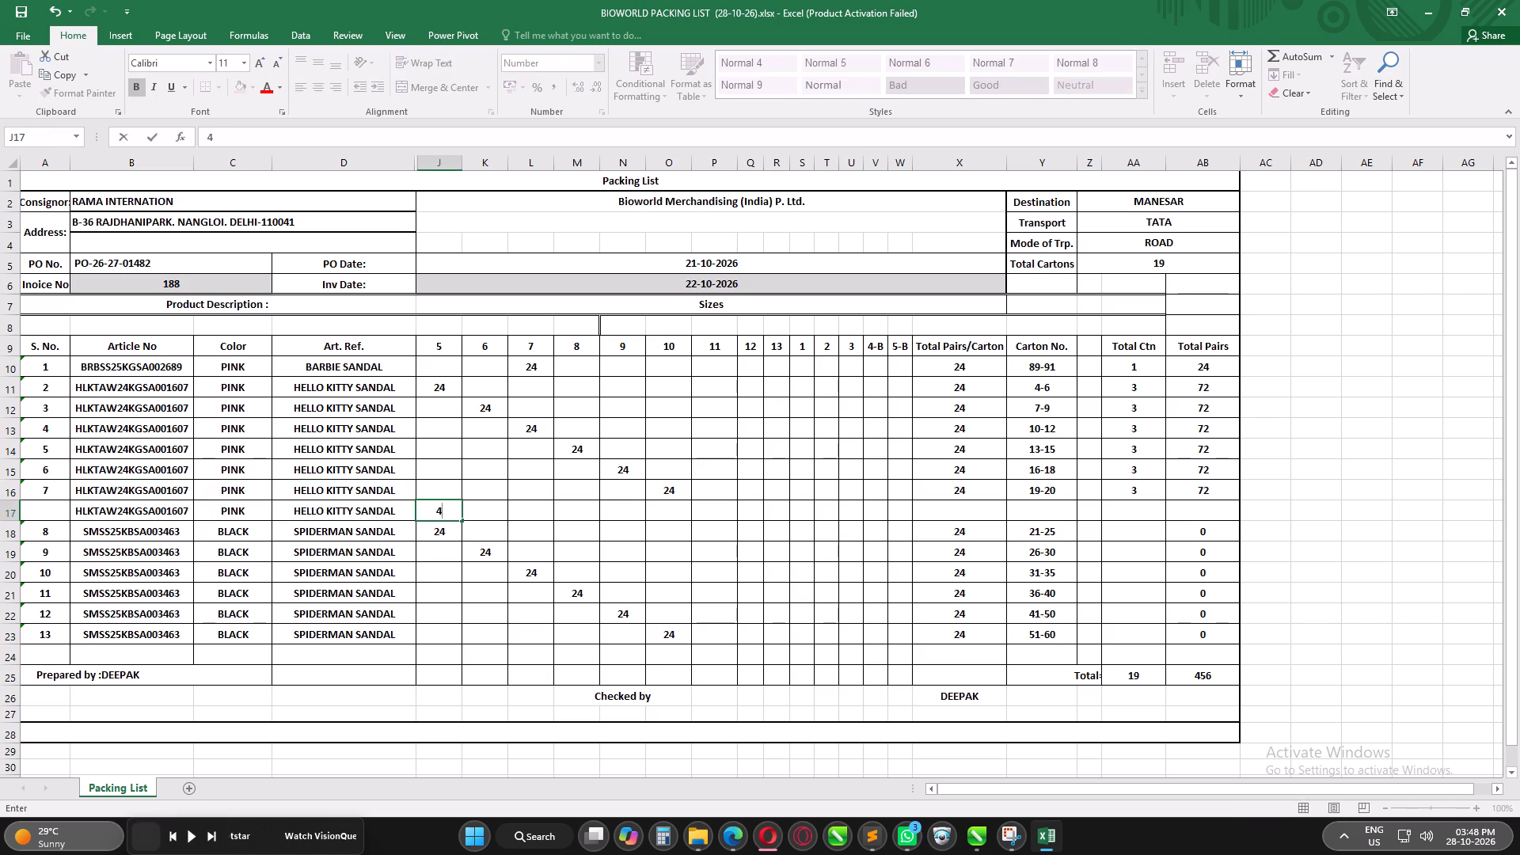
key(Right)
key(4)
key(Right)
key(4)
key(Right)
key(4)
key(Right)
key(4)
key(Right)
key(4)
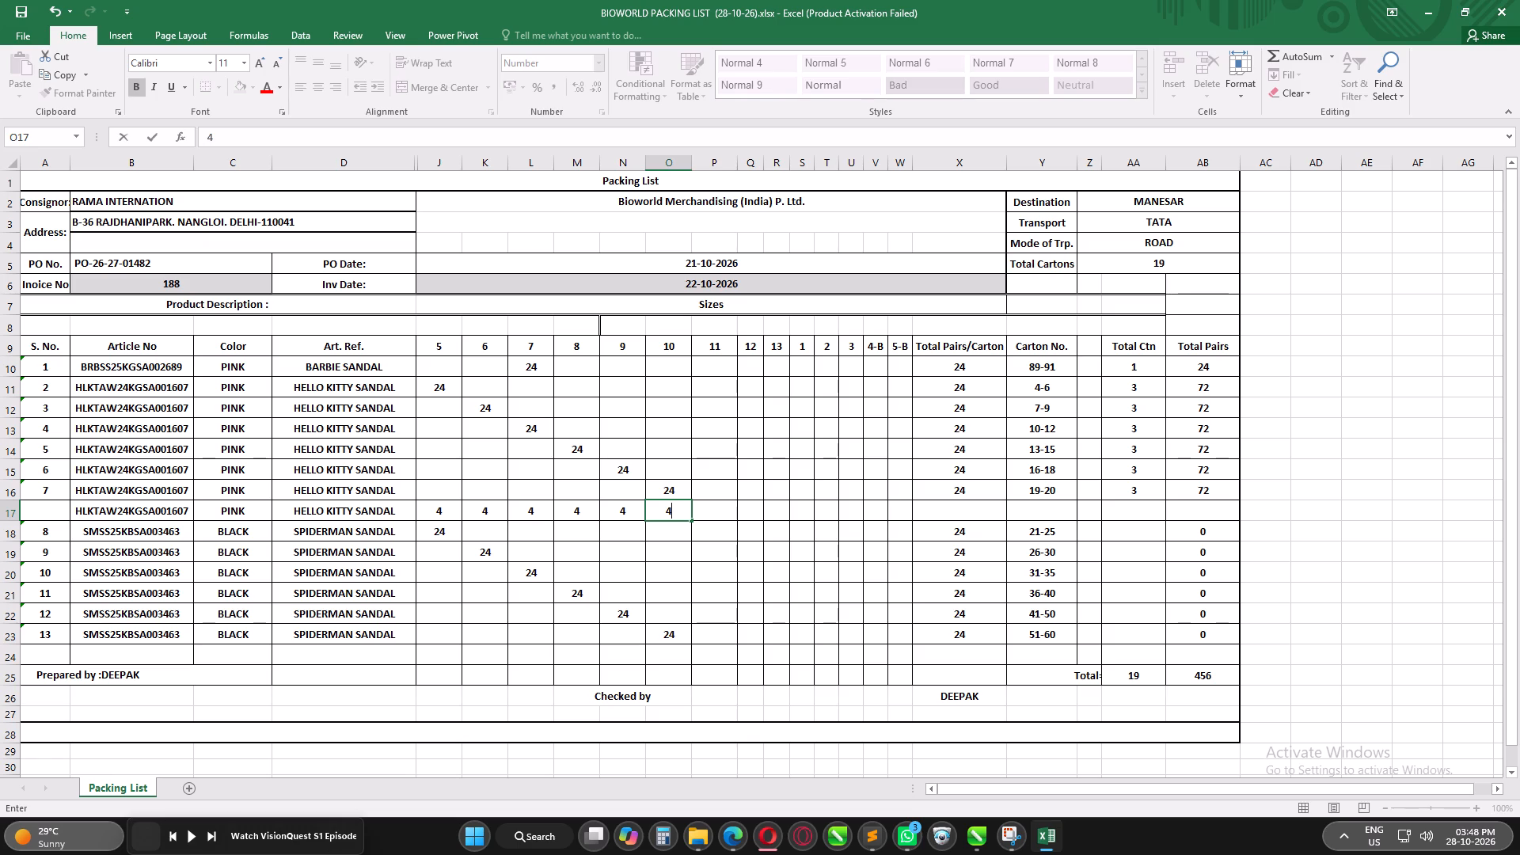
key(Right)
Fill the Total Pairs/Carton formula into the new Hello Kitty row and set its Total Ctn to 3.
click(982, 493)
drag(1006, 500, 1001, 526)
click(1111, 515)
key(3)
key(Return)
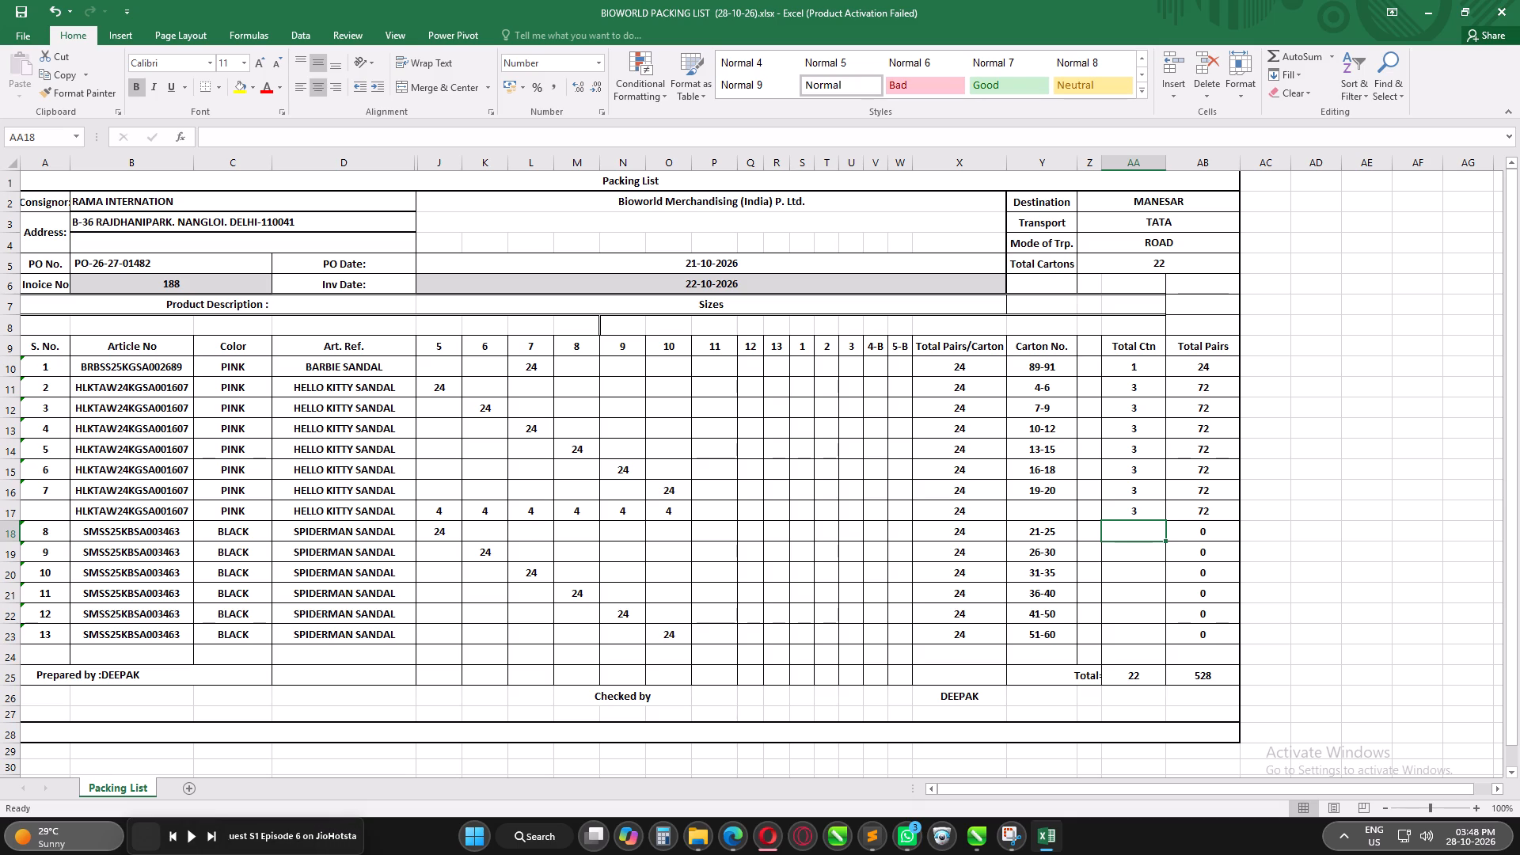
Set Total Ctn to 4 for all the Spiderman sandal rows, items 8 to 13.
key(4)
key(Return)
key(Up)
key(ctrl+c)
key(shift+Down)
key(shift+Down)
key(shift+Down)
key(shift+Down)
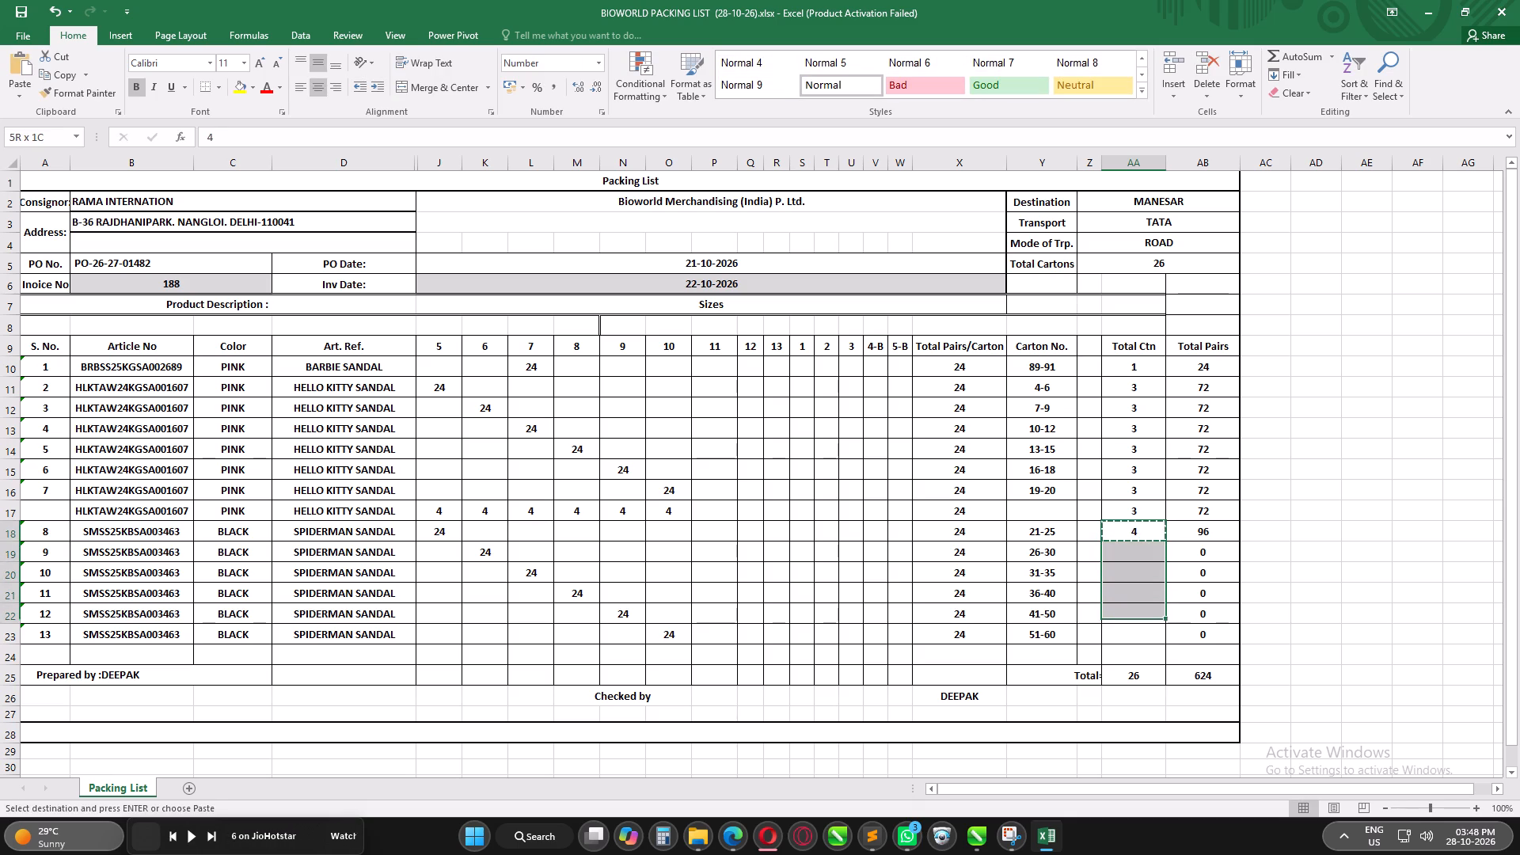
key(shift+Down)
key(shift+Down)
key(shift+Up)
key(ctrl+v)
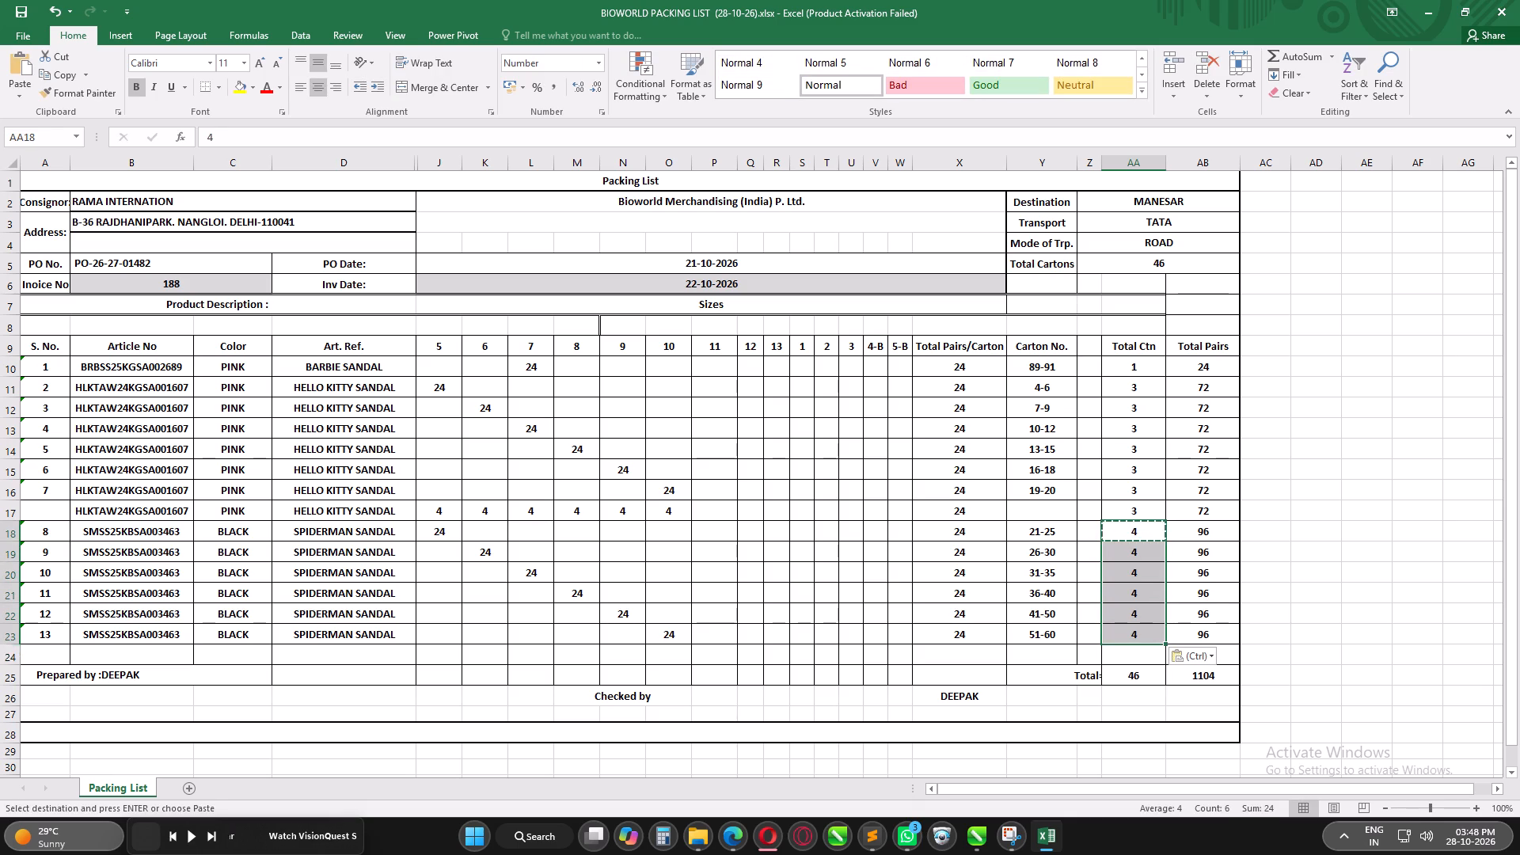
Insert a row below item 13 and copy item 13's article number, color and article reference into it.
click(5, 656)
key(ctrl+plus)
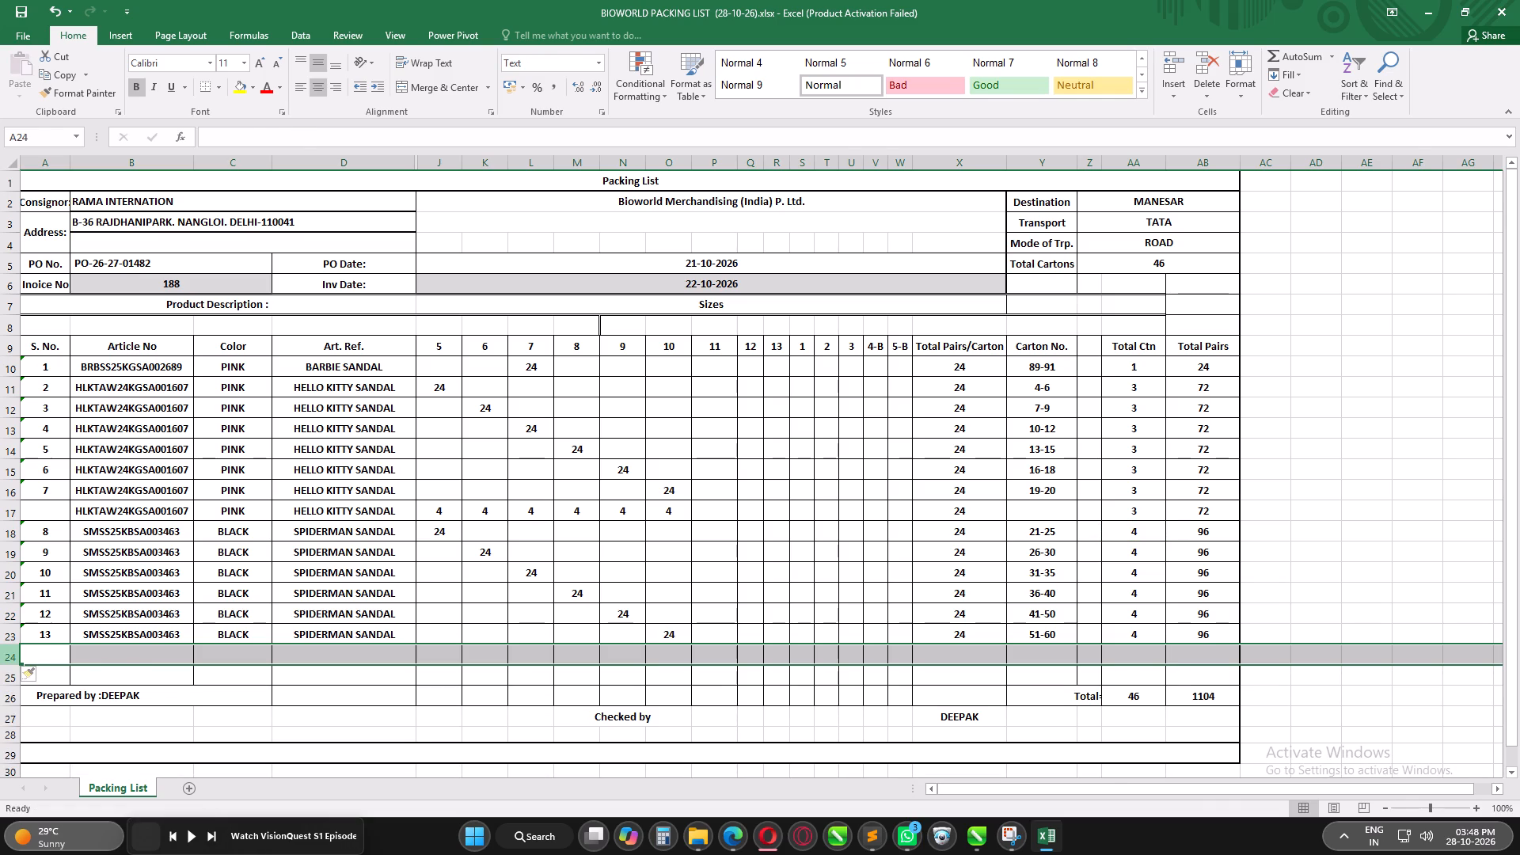
drag(123, 633, 275, 633)
key(ctrl+c)
click(146, 655)
key(ctrl+v)
Enter a quantity of 4 for each of sizes 5 to 10 in the new Spiderman sandal row.
click(438, 655)
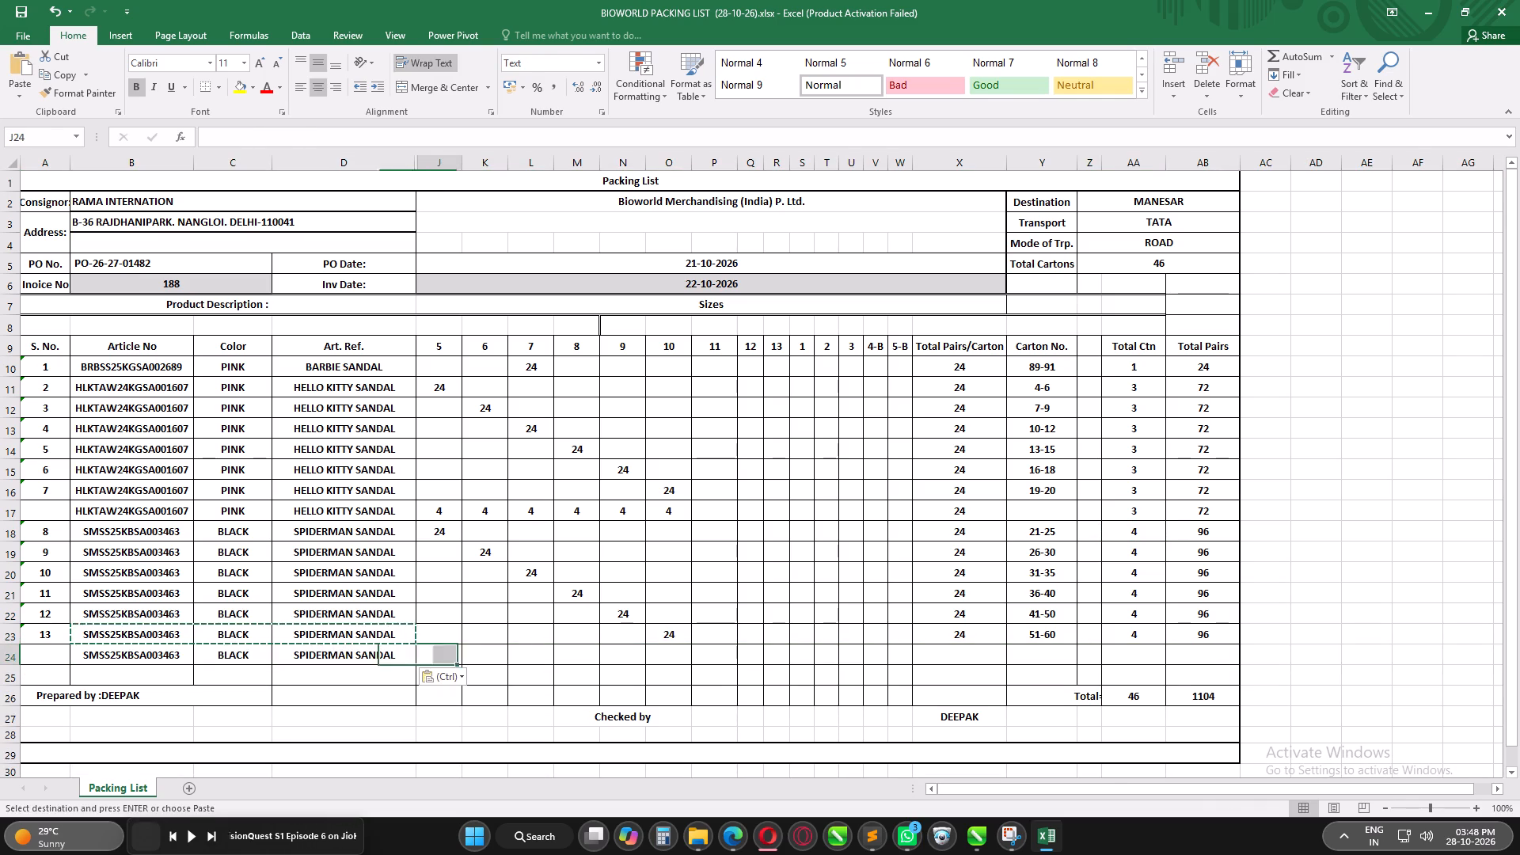
key(4)
key(Right)
key(4)
key(Right)
text(44)
key(Right)
key(4)
key(Right)
key(4)
key(Right)
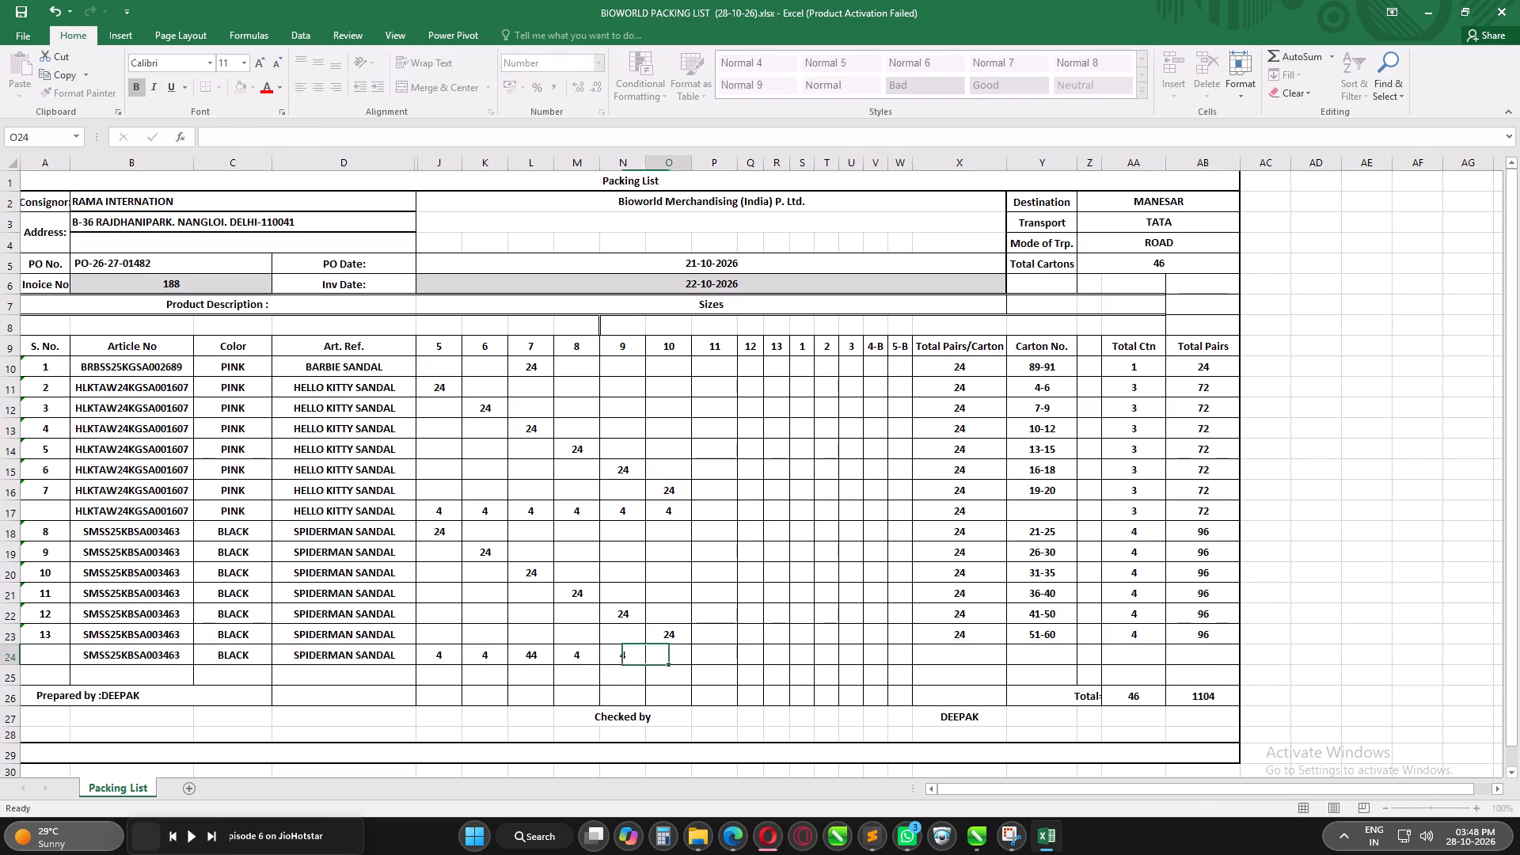
key(4)
key(Right)
click(553, 658)
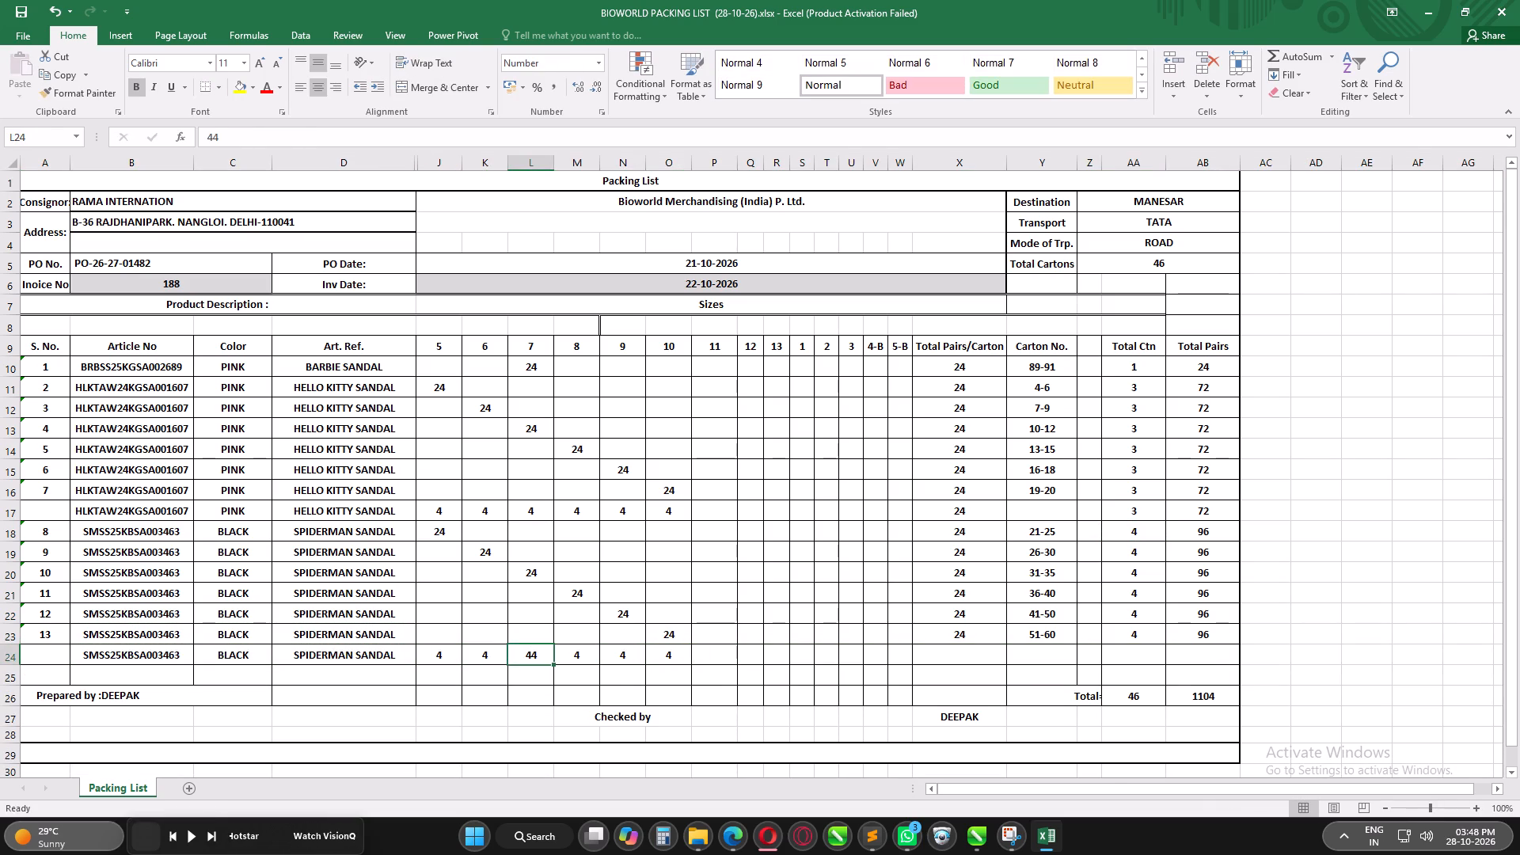
key(Delete)
key(4)
key(Return)
Fill the Total Pairs/Carton formula into the new Spiderman row, set its Total Ctn to 1 and save the workbook.
click(951, 635)
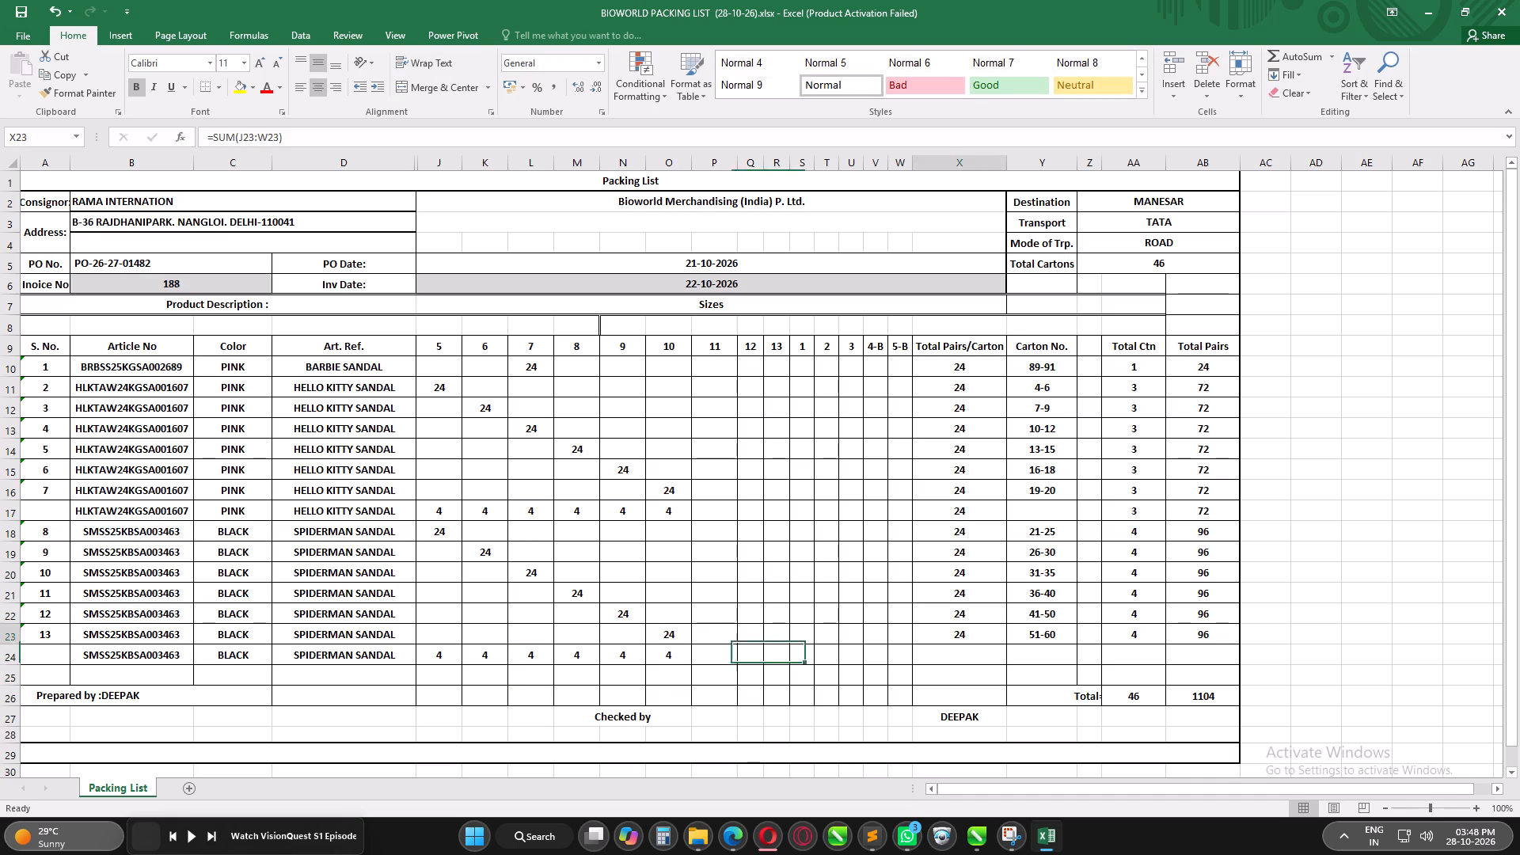
drag(1007, 644, 1008, 663)
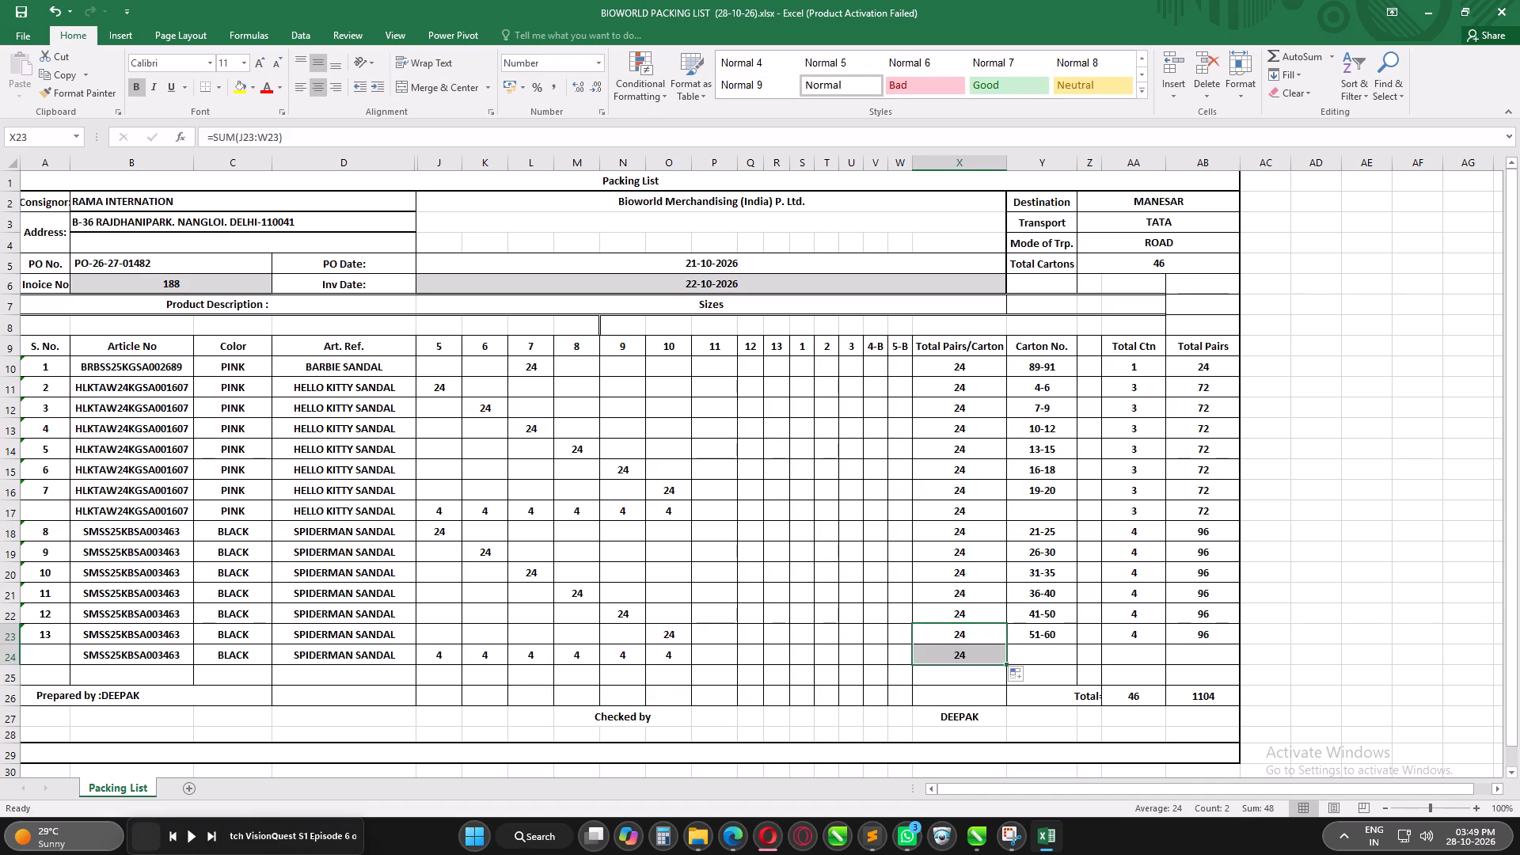
click(1122, 652)
key(1)
key(Return)
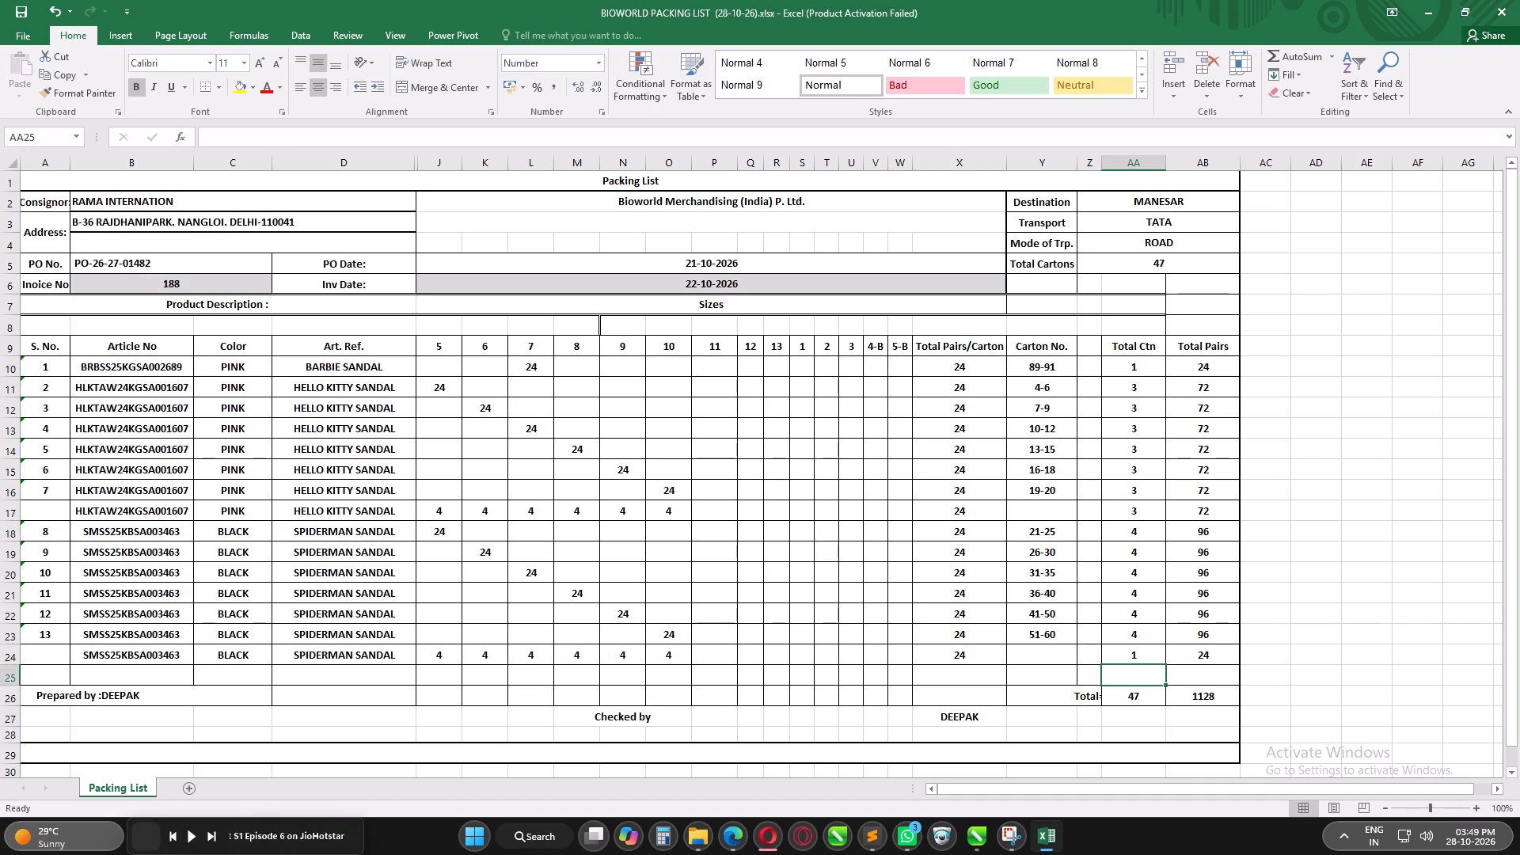
click(1311, 690)
key(ctrl+s)
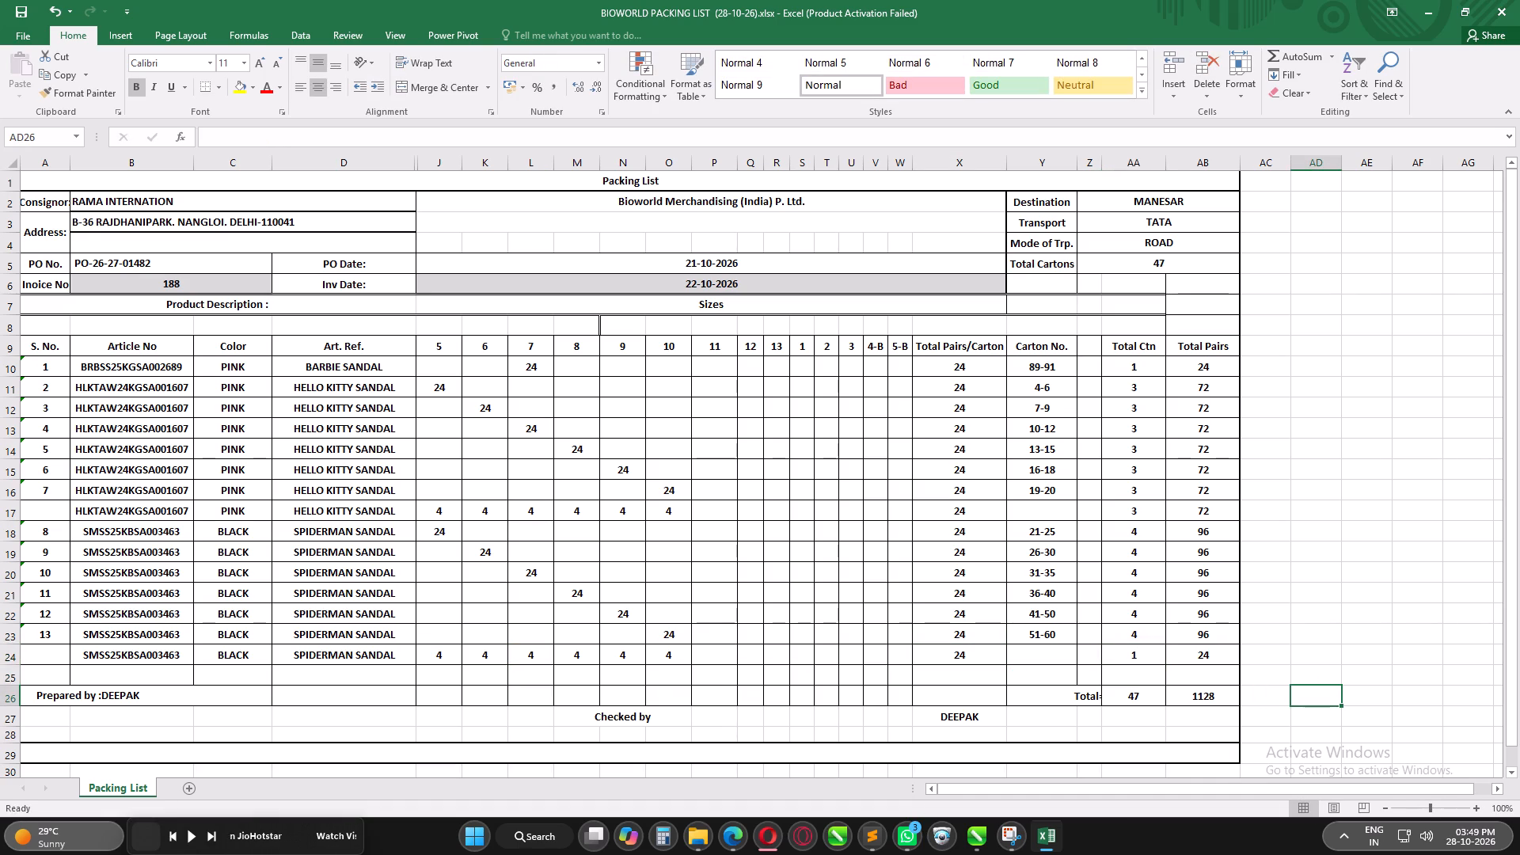
Check the formulas behind the Total Pairs and Total Ctn sums in the Total row, saving the workbook.
click(1218, 700)
key(F2)
key(Return)
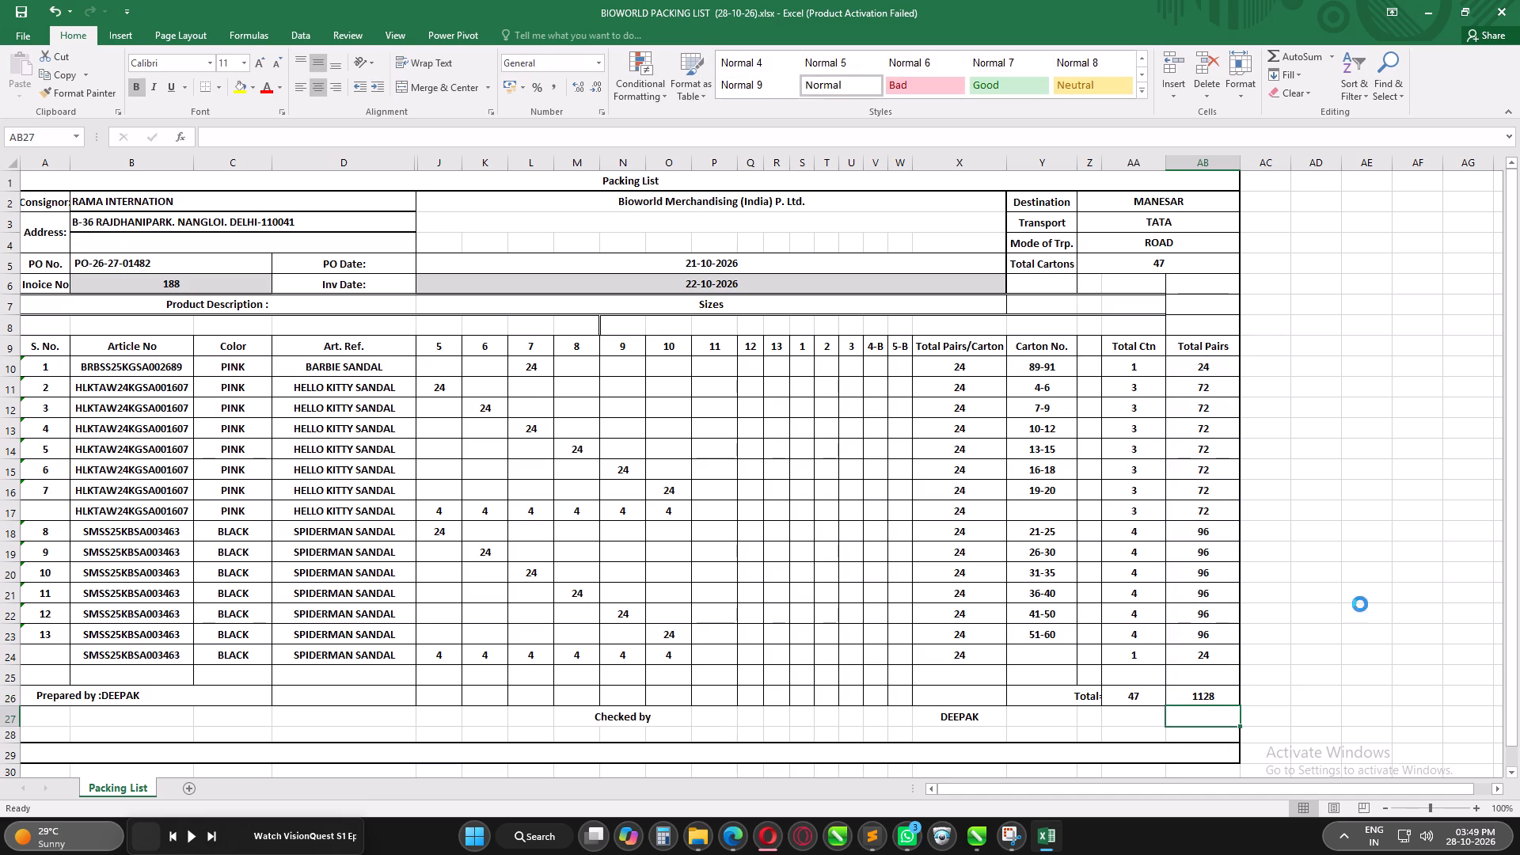
key(ctrl+s)
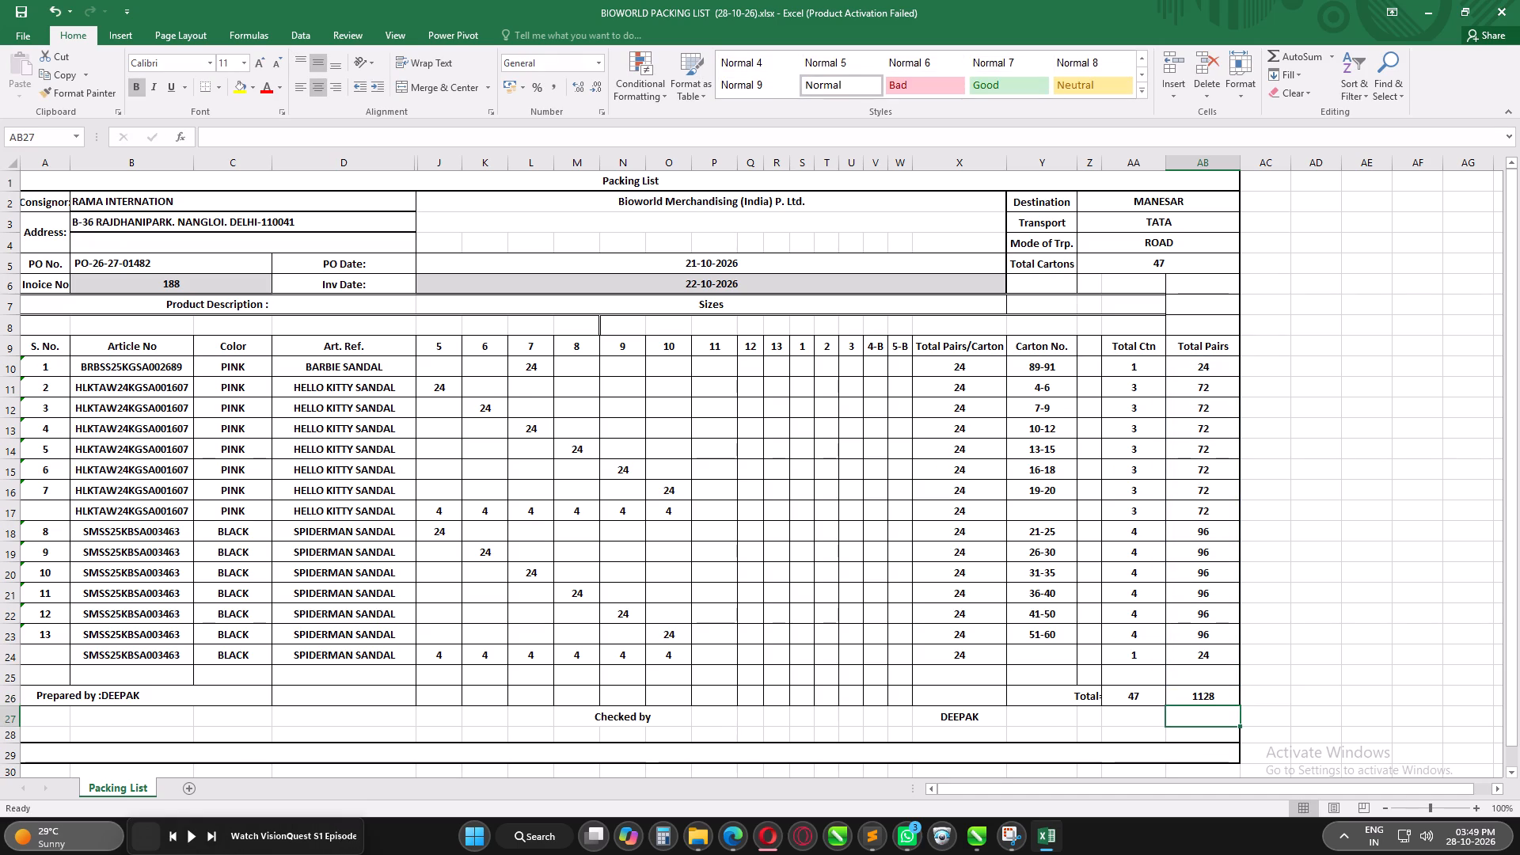
click(1145, 695)
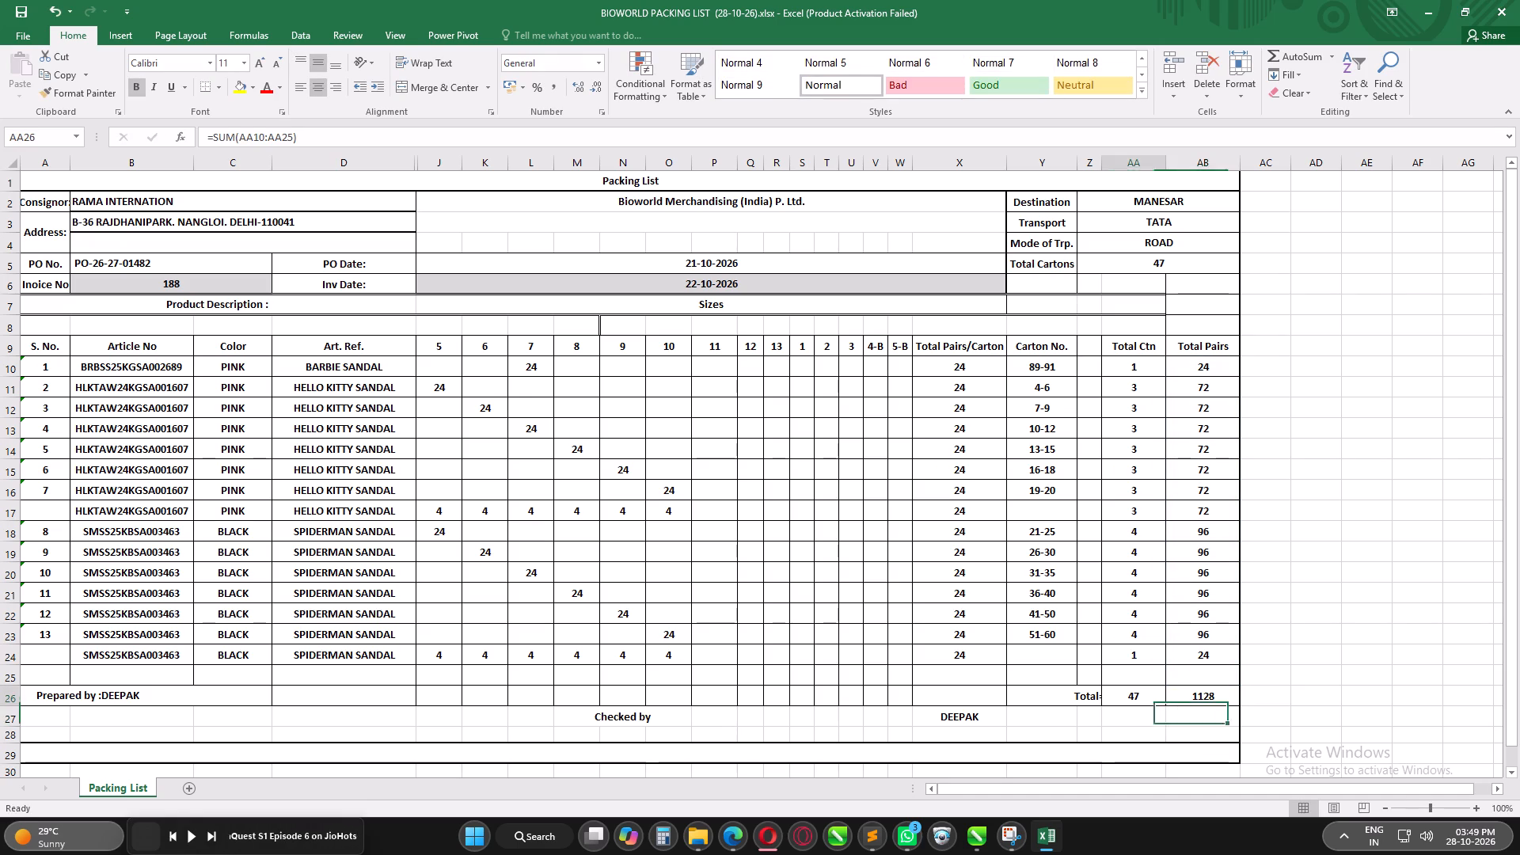
key(F2)
key(Return)
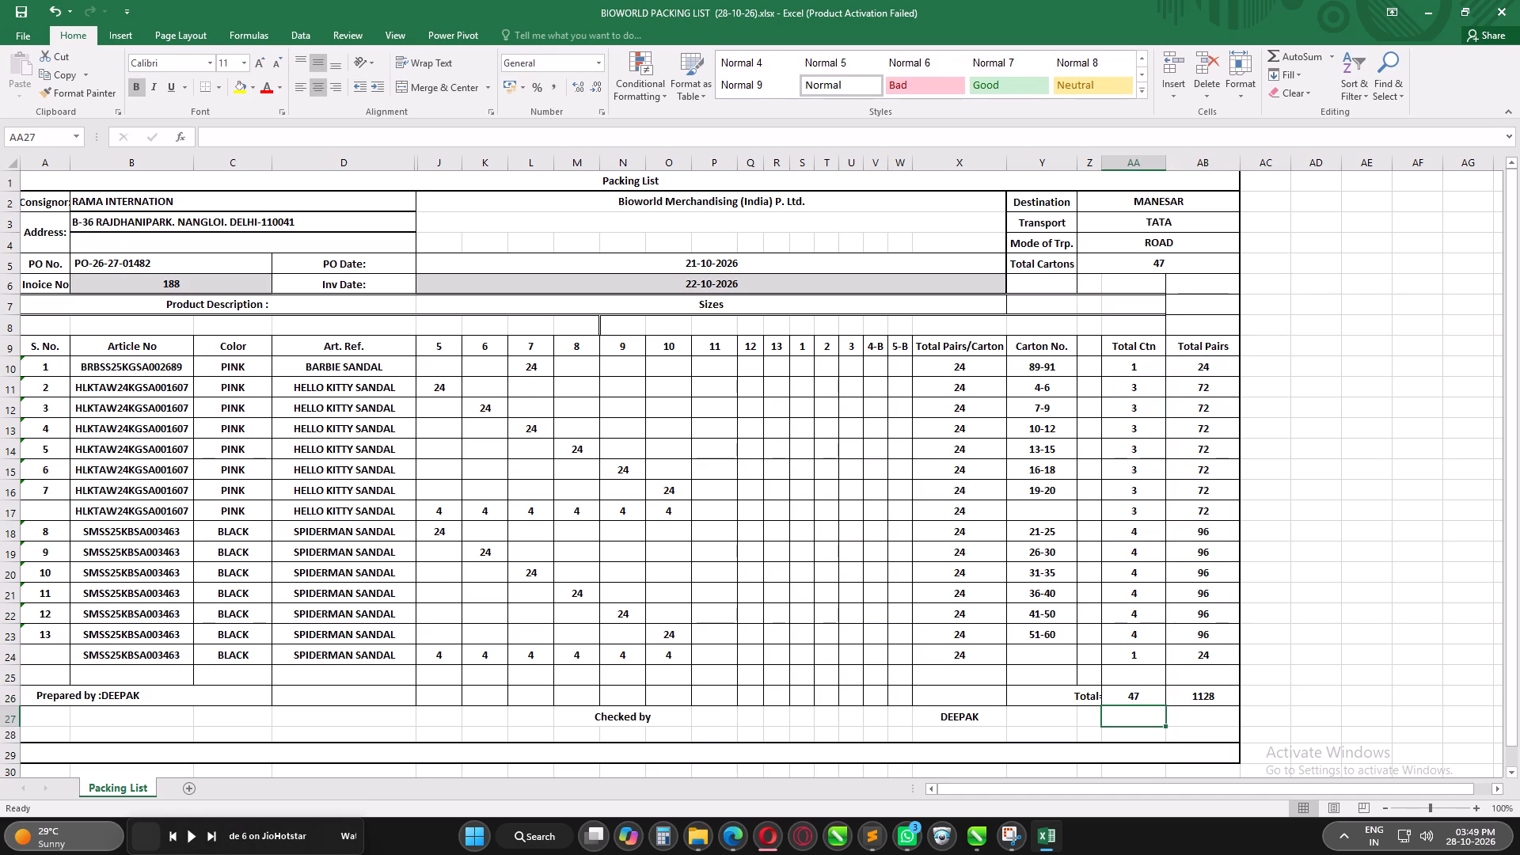
Set the Carton No. of items 1 to 4 to 1, 2-4, 5-7 and 8-10.
click(1056, 374)
key(1)
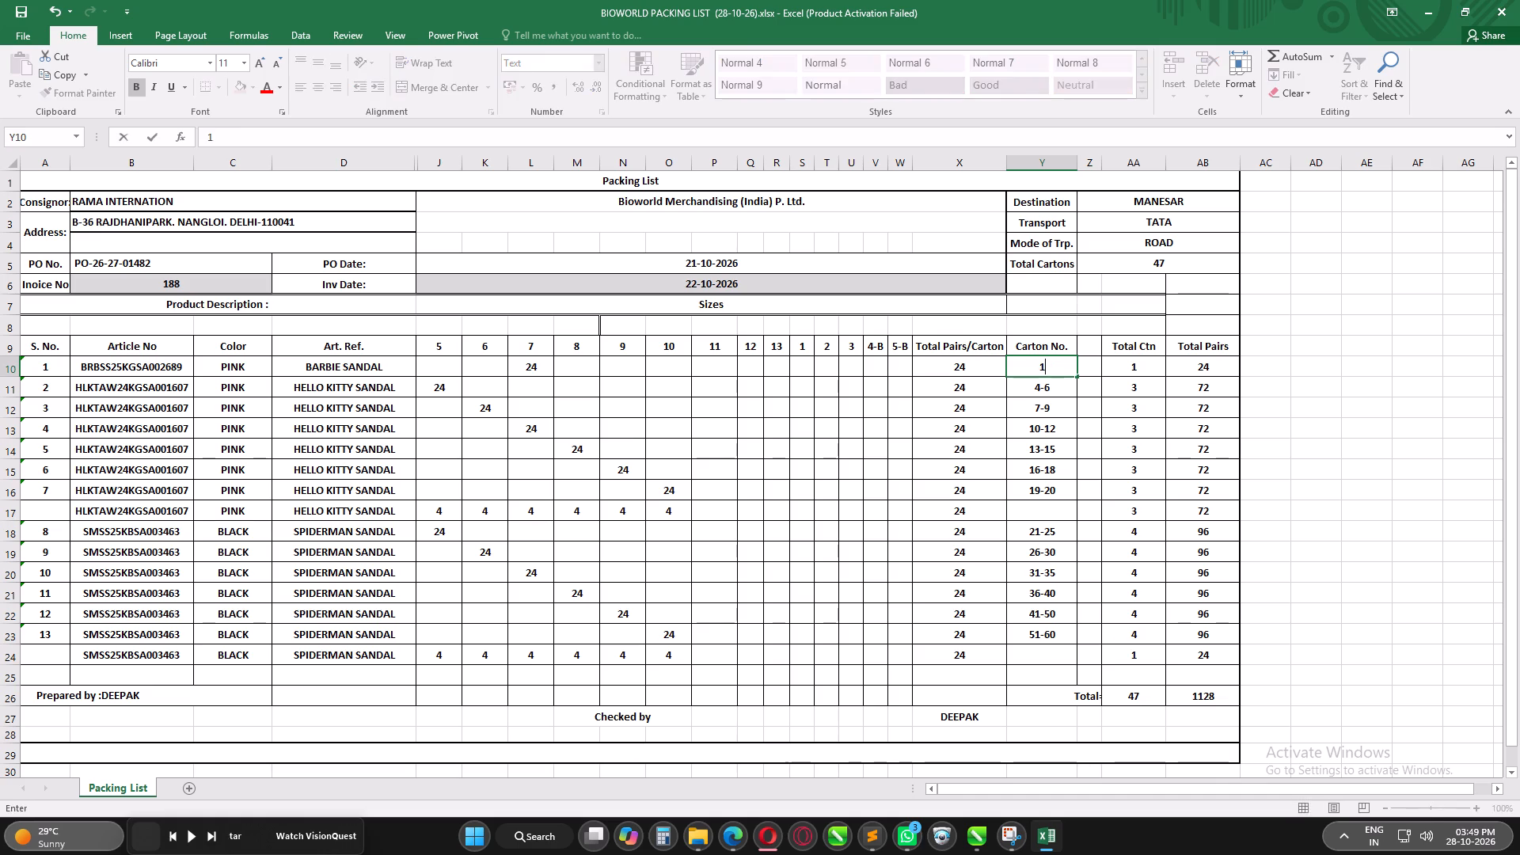
key(Return)
text(2-)
key(4)
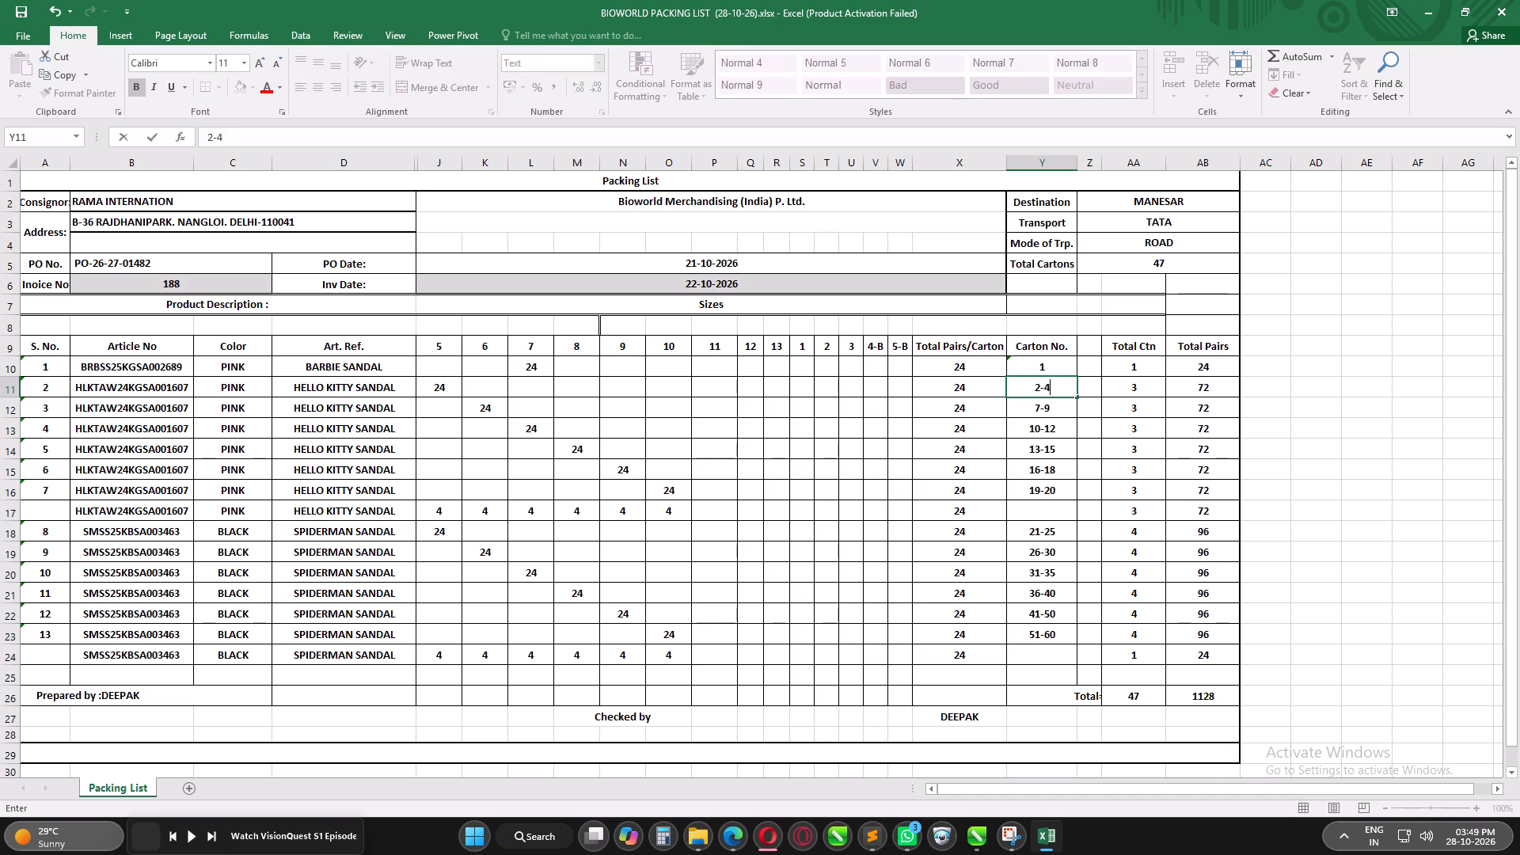
key(Return)
text(5-)
key(7)
key(Return)
text(8-)
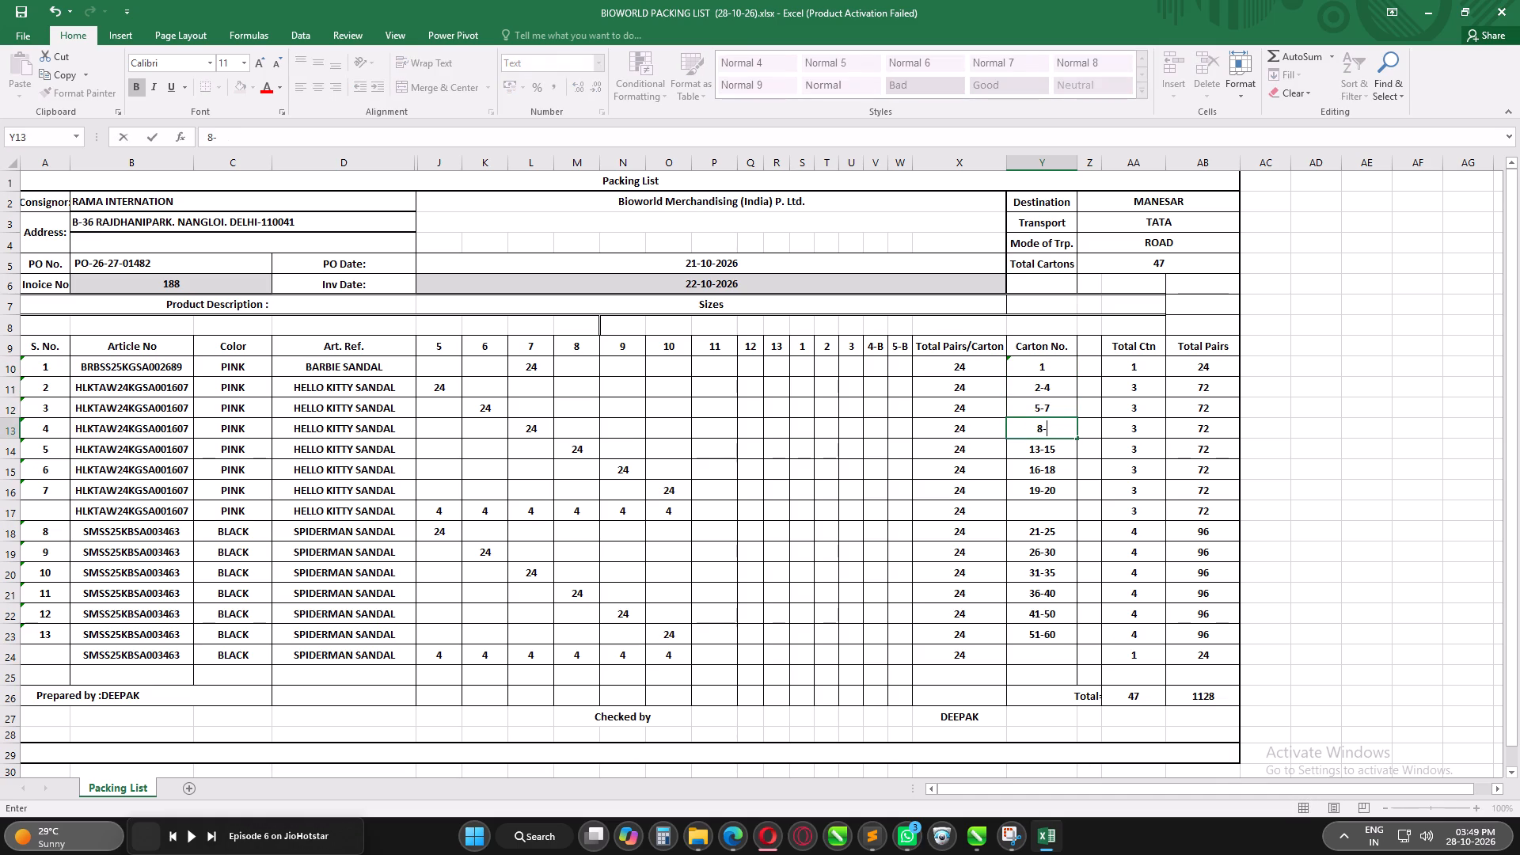
text(10)
key(Return)
Set the Carton No. of items 5 to 7 and the unnumbered Hello Kitty row to 11-13, 14-16, 17-19 and 20-22.
text(11-)
text(13)
key(Return)
text(14-)
text(16)
key(Return)
text(17-)
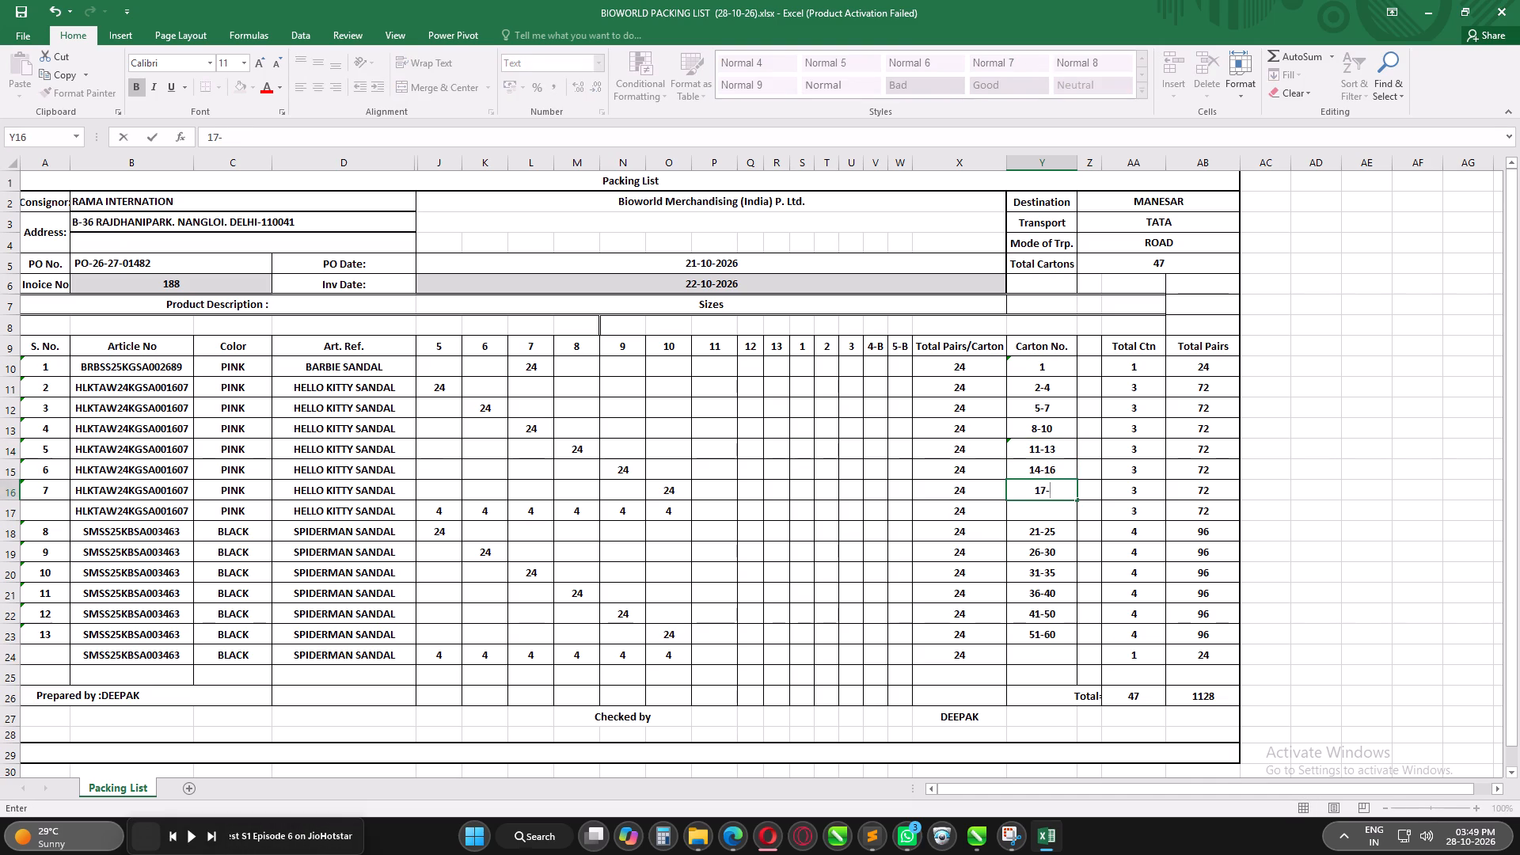
text(19)
key(Return)
text(20-)
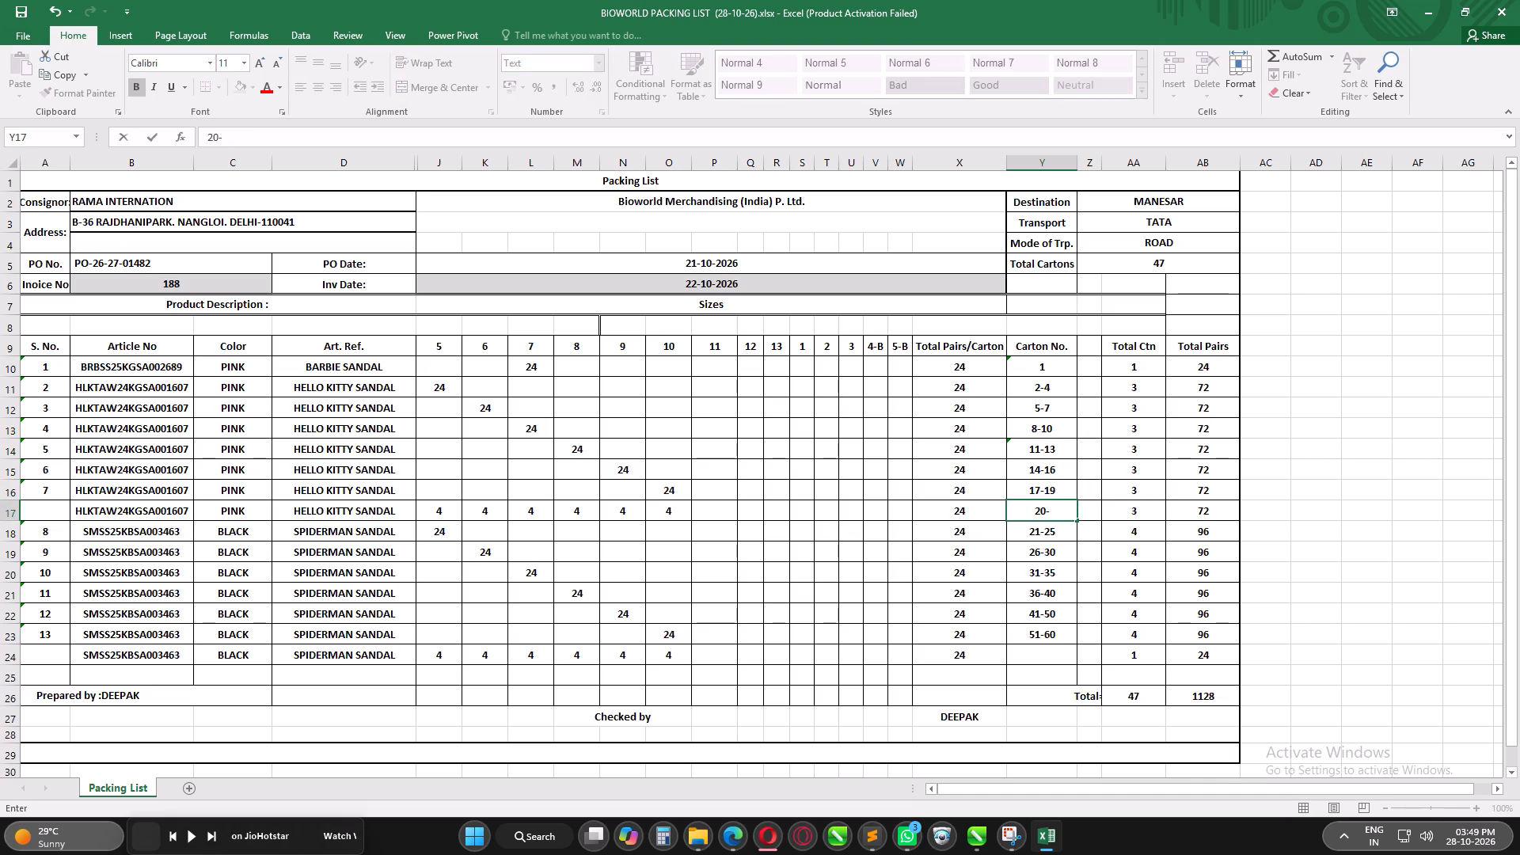
text(22)
key(Return)
Set the Carton No. of items 8 to 11 to 23-26, 27-30, 31-34 and 35-38.
text(23-)
text(26)
key(Return)
text(27-)
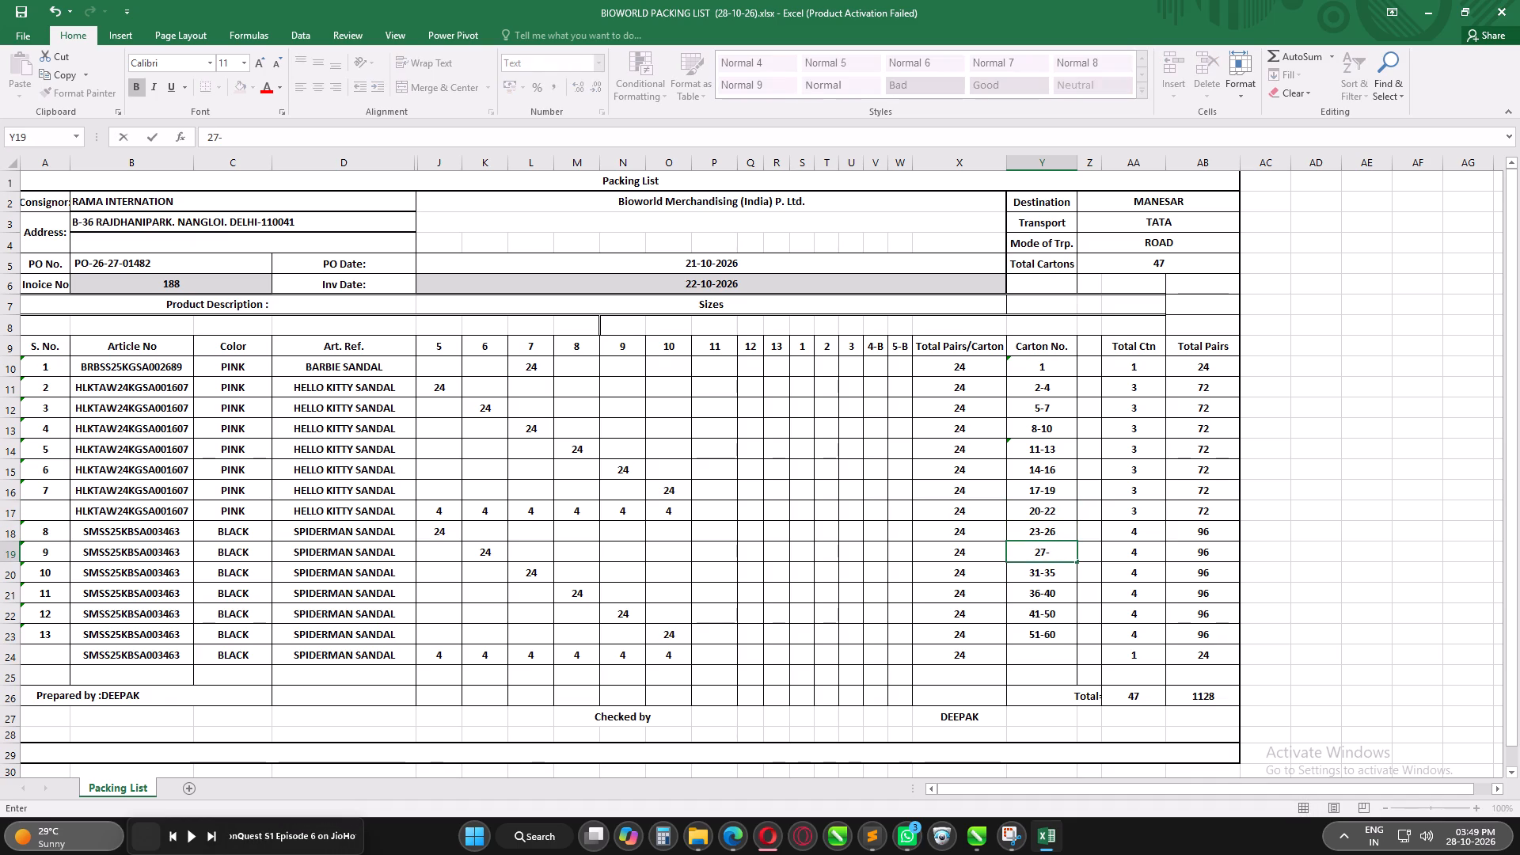
text(30)
key(Return)
text(31-)
text(34)
key(Return)
text(35-)
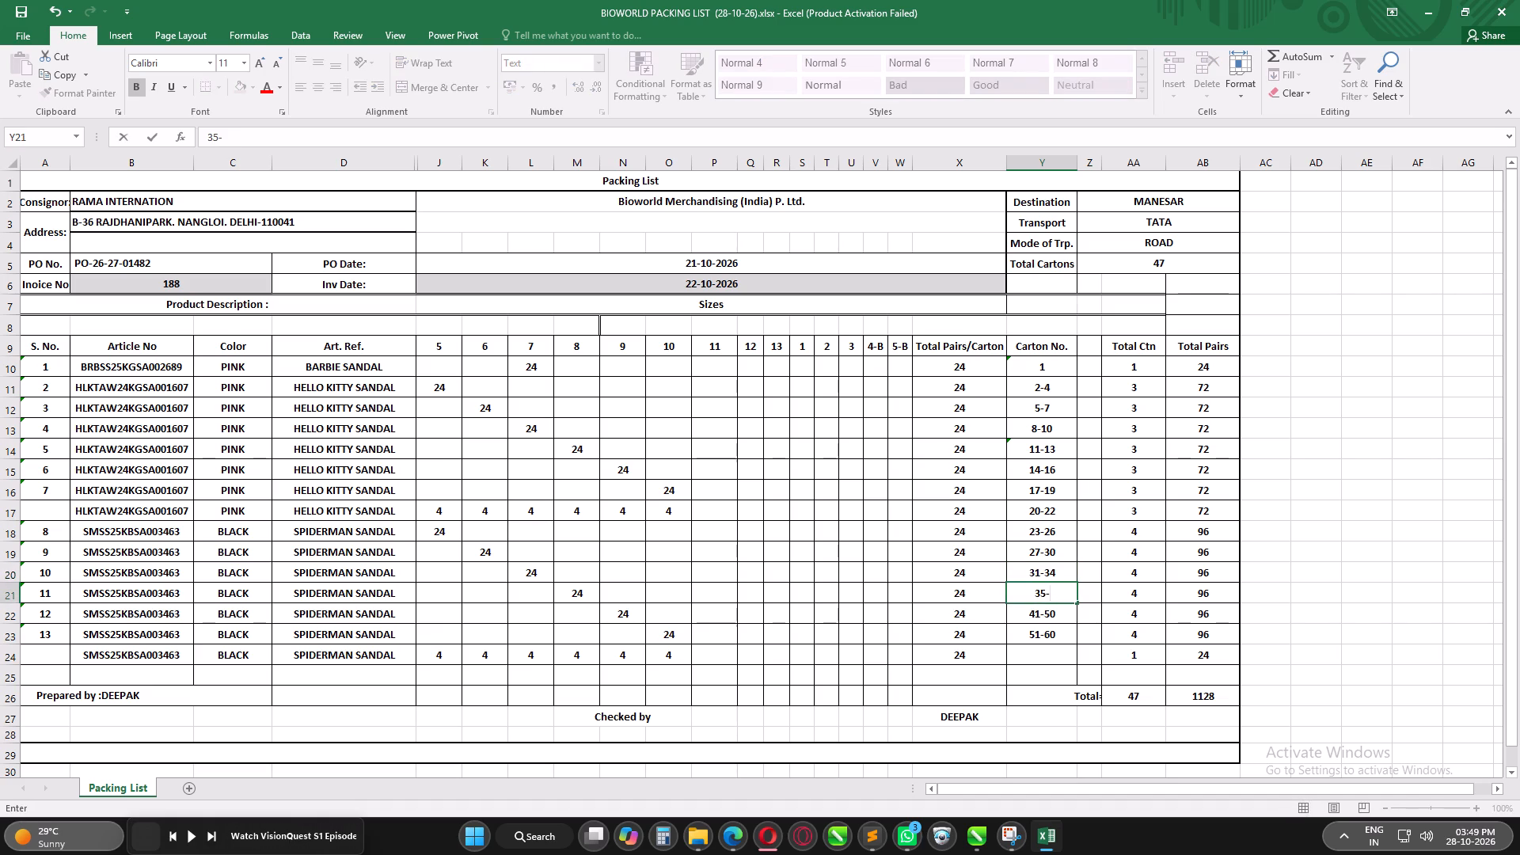
text(38)
key(Return)
Set the Carton No. of items 12, 13 and the unnumbered Spiderman row to 39-42, 43-46 and 47, and save the workbook.
text(39-)
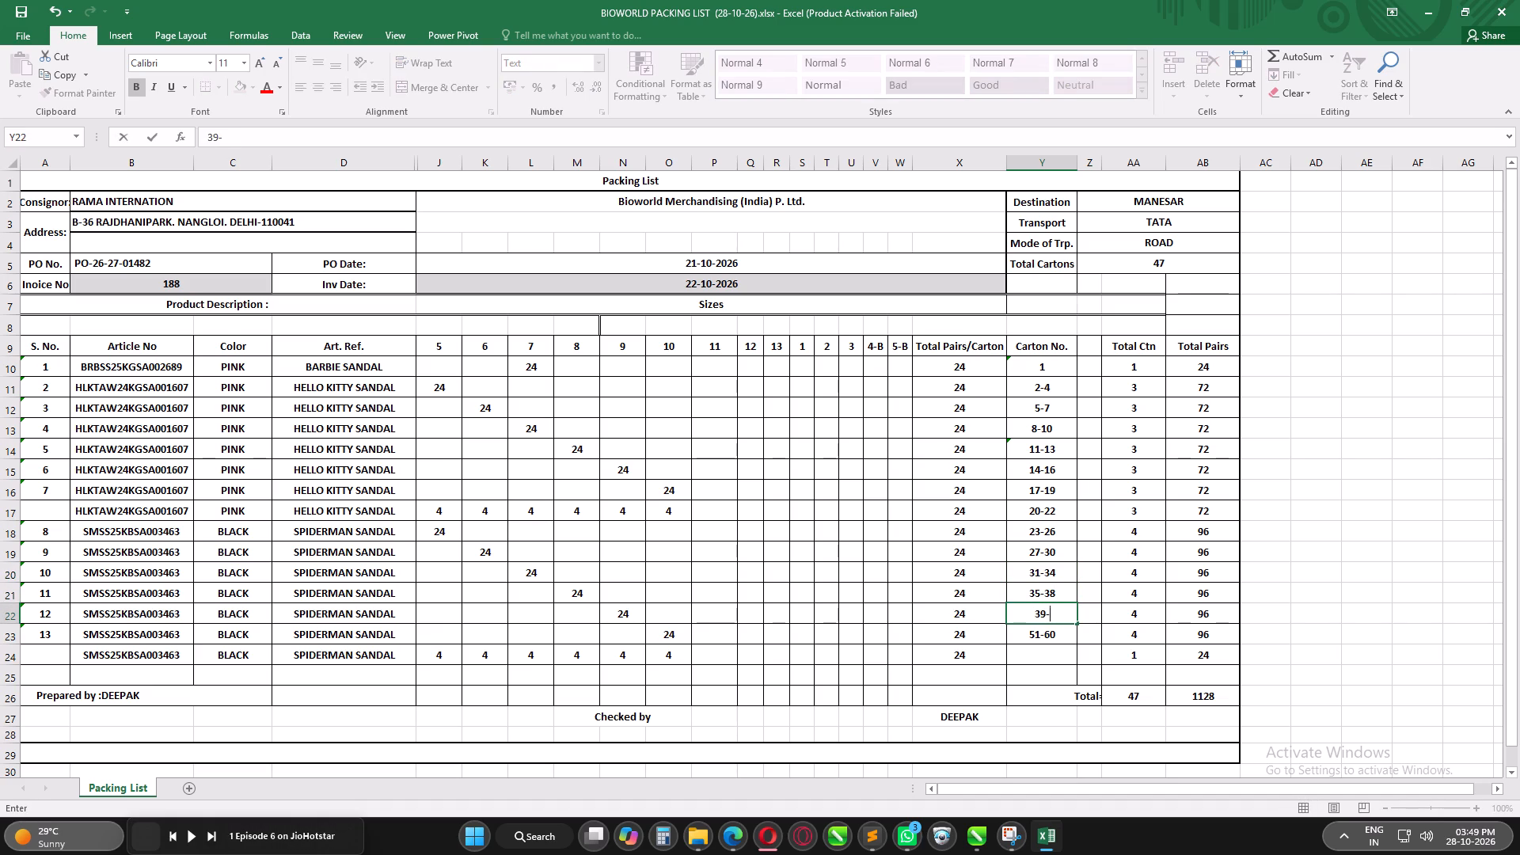
text(42)
key(Return)
text(43-)
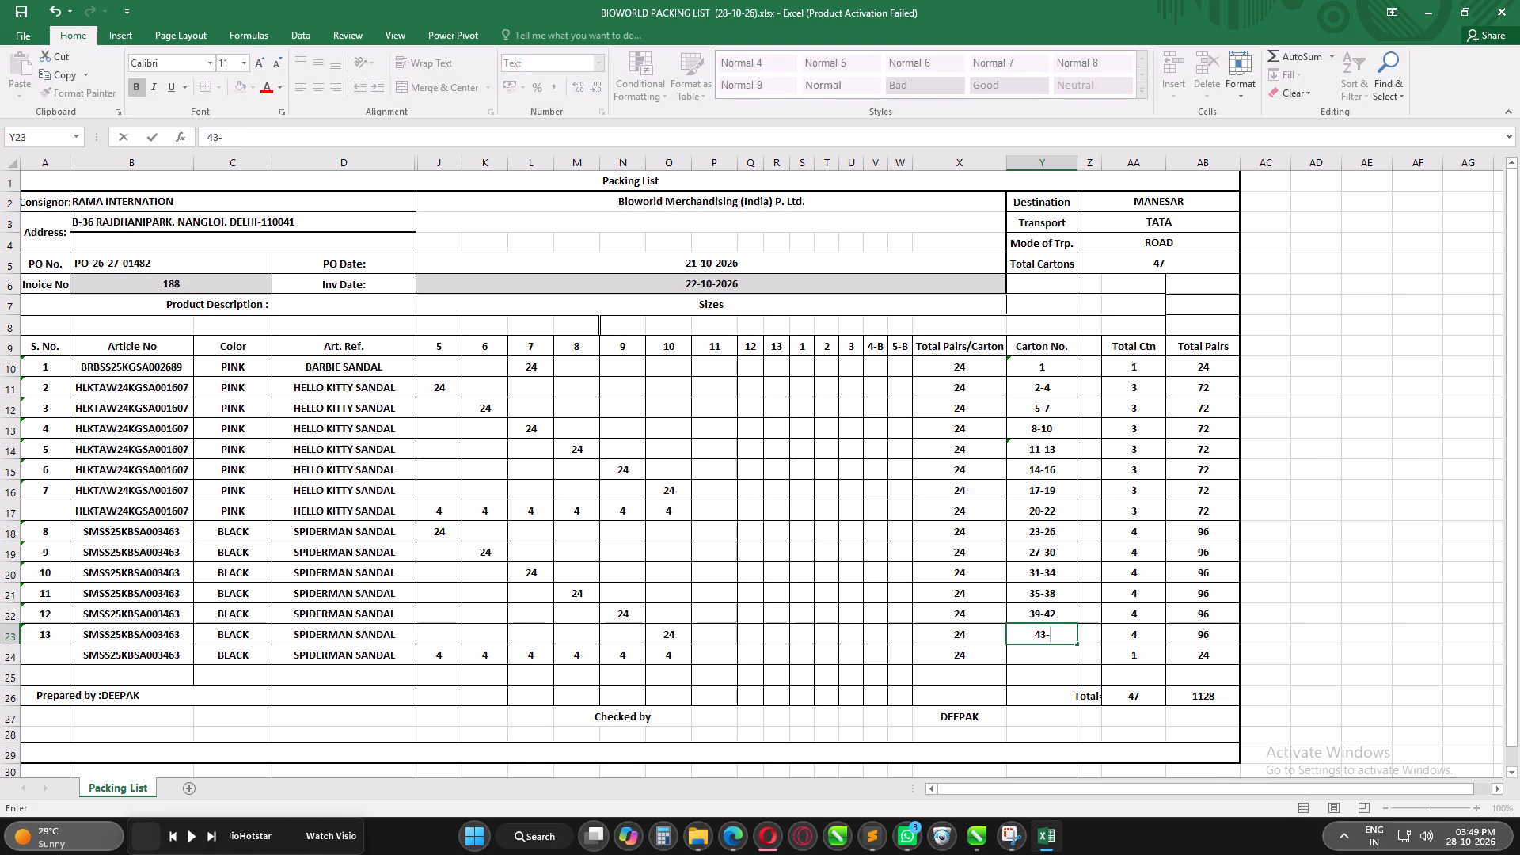
text(46)
key(Return)
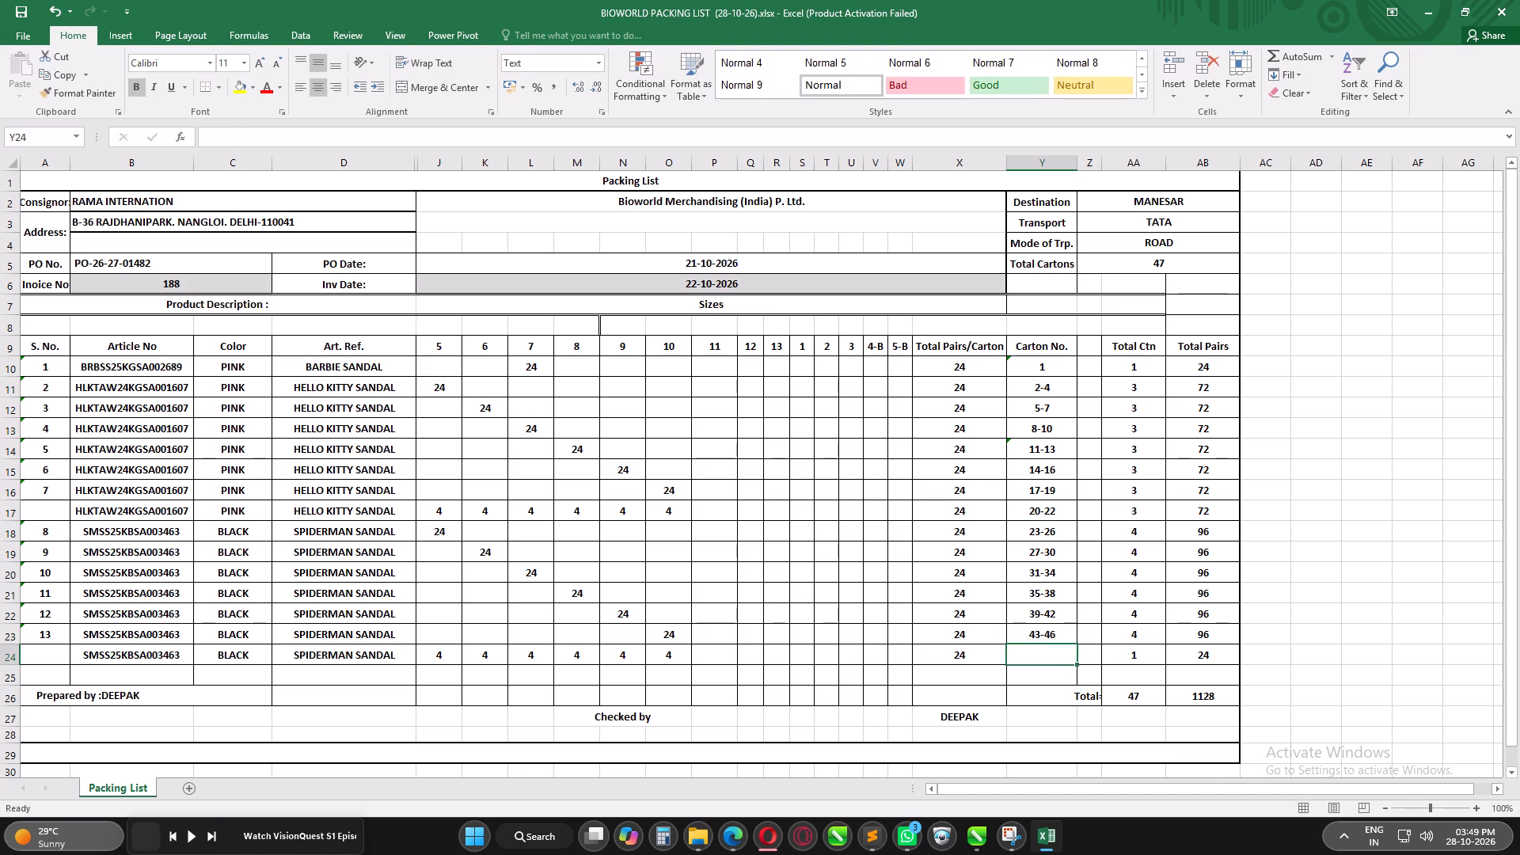
key(4)
key(7)
key(Return)
key(ctrl+s)
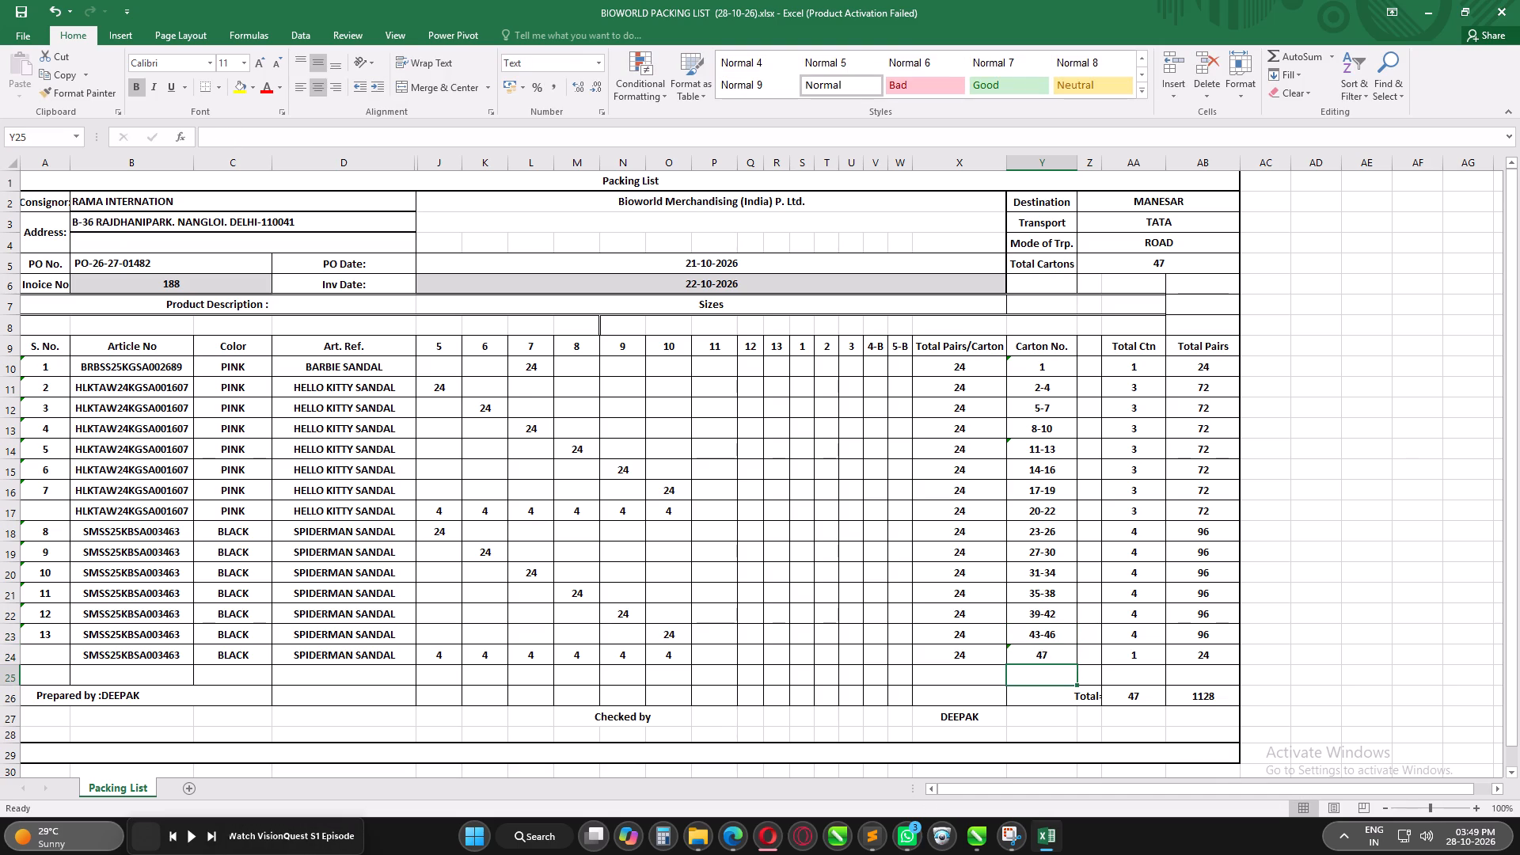
click(993, 547)
key(ctrl+s)
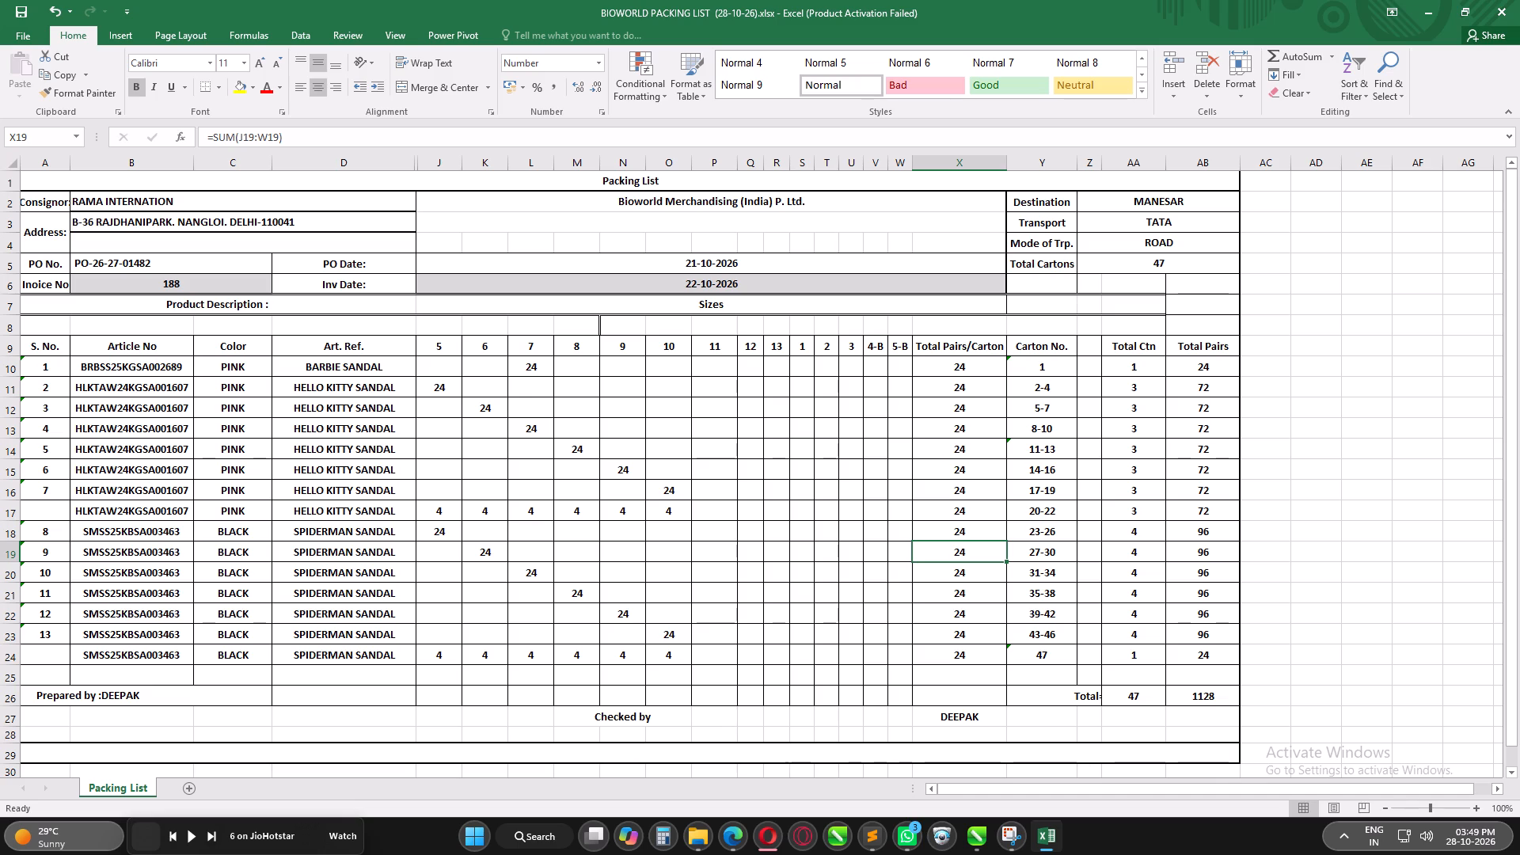
Set the Inv Date in the packing list header to 28-10-2026.
double_click(693, 285)
key(Right)
key(BackSpace)
key(8)
key(Return)
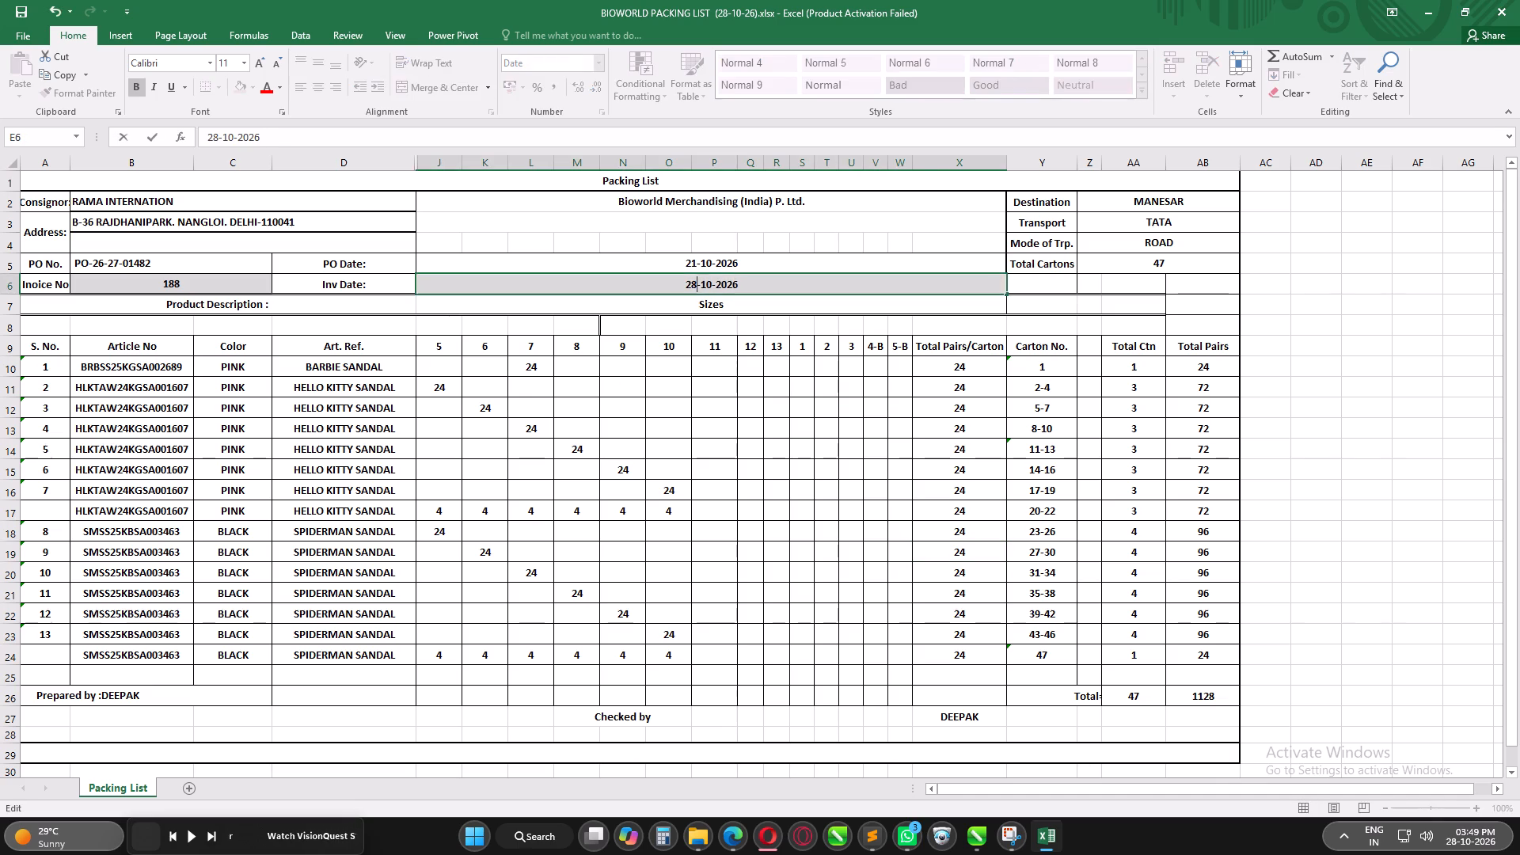
Confirm the invoice date entry and save the packing list workbook.
key(ctrl+s)
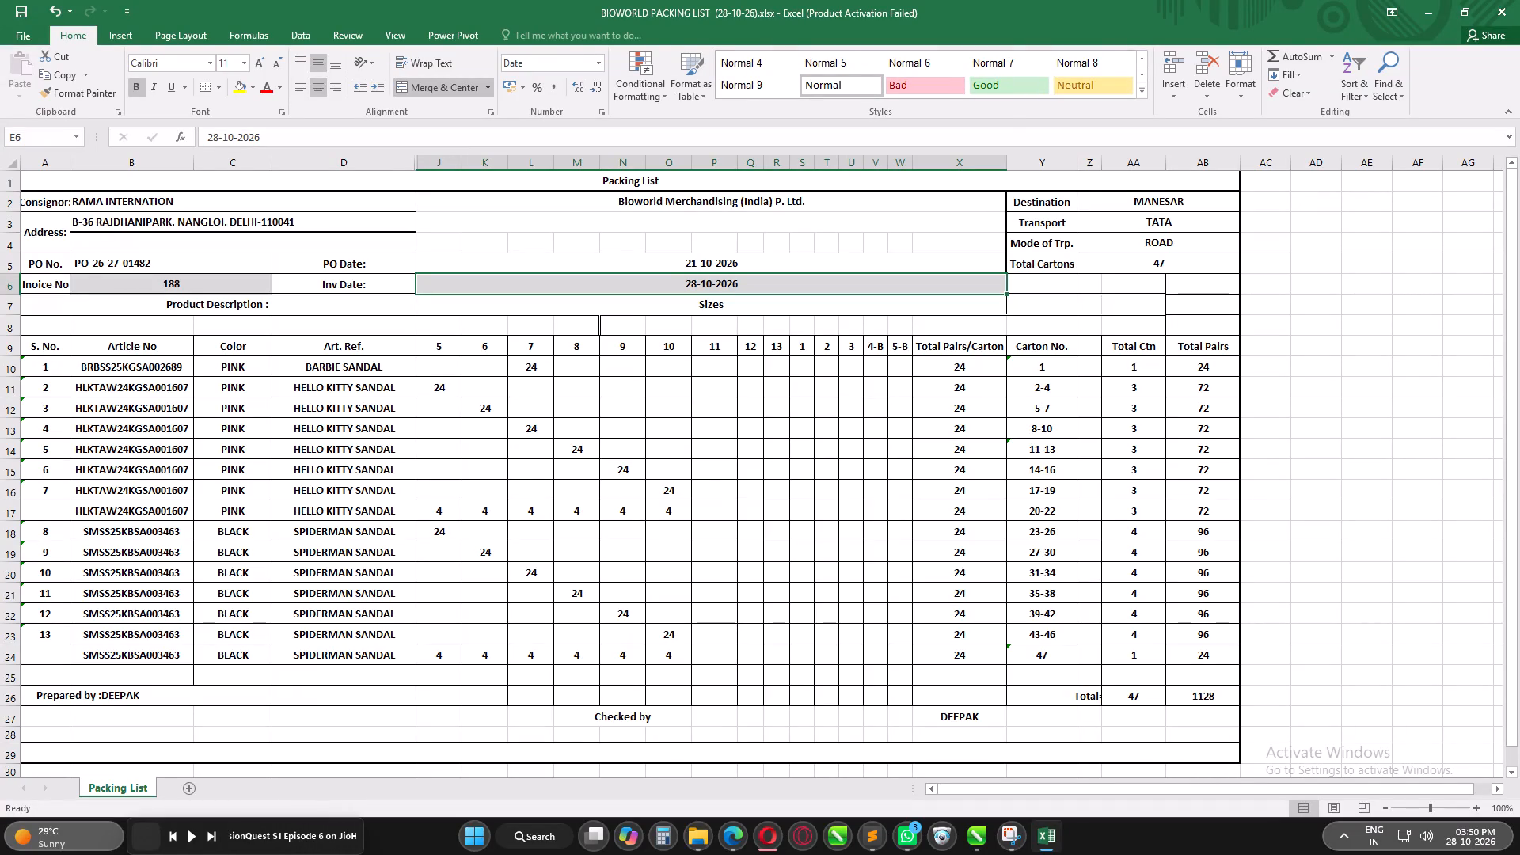
click(903, 481)
key(ctrl+s)
Open the workbook GST-ASN UPDATE INVOICE NO-188.xls and enable it for editing.
click(1434, 14)
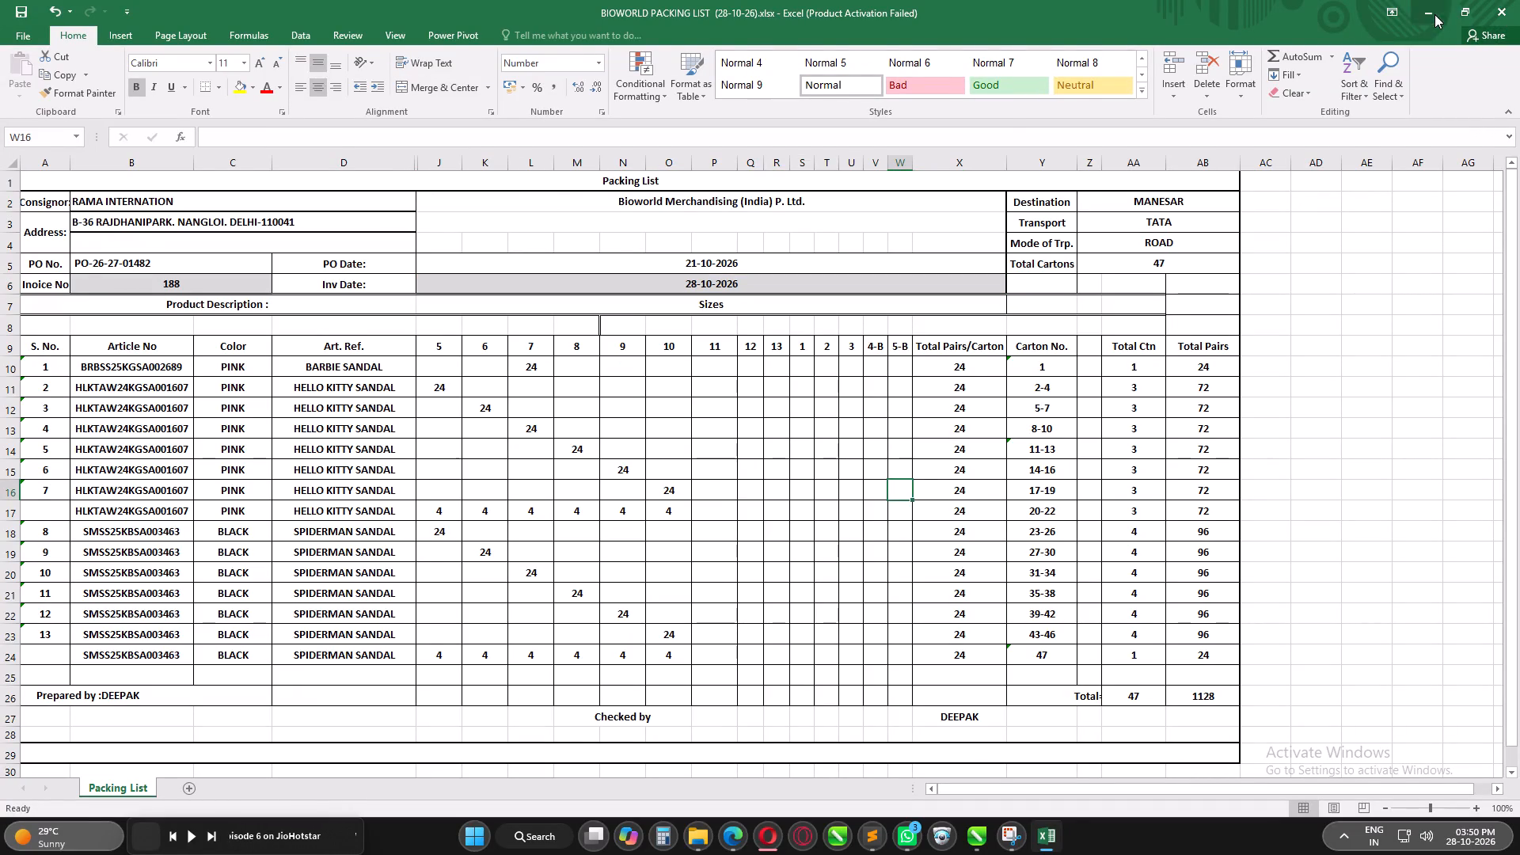
click(1209, 411)
double_click(1184, 184)
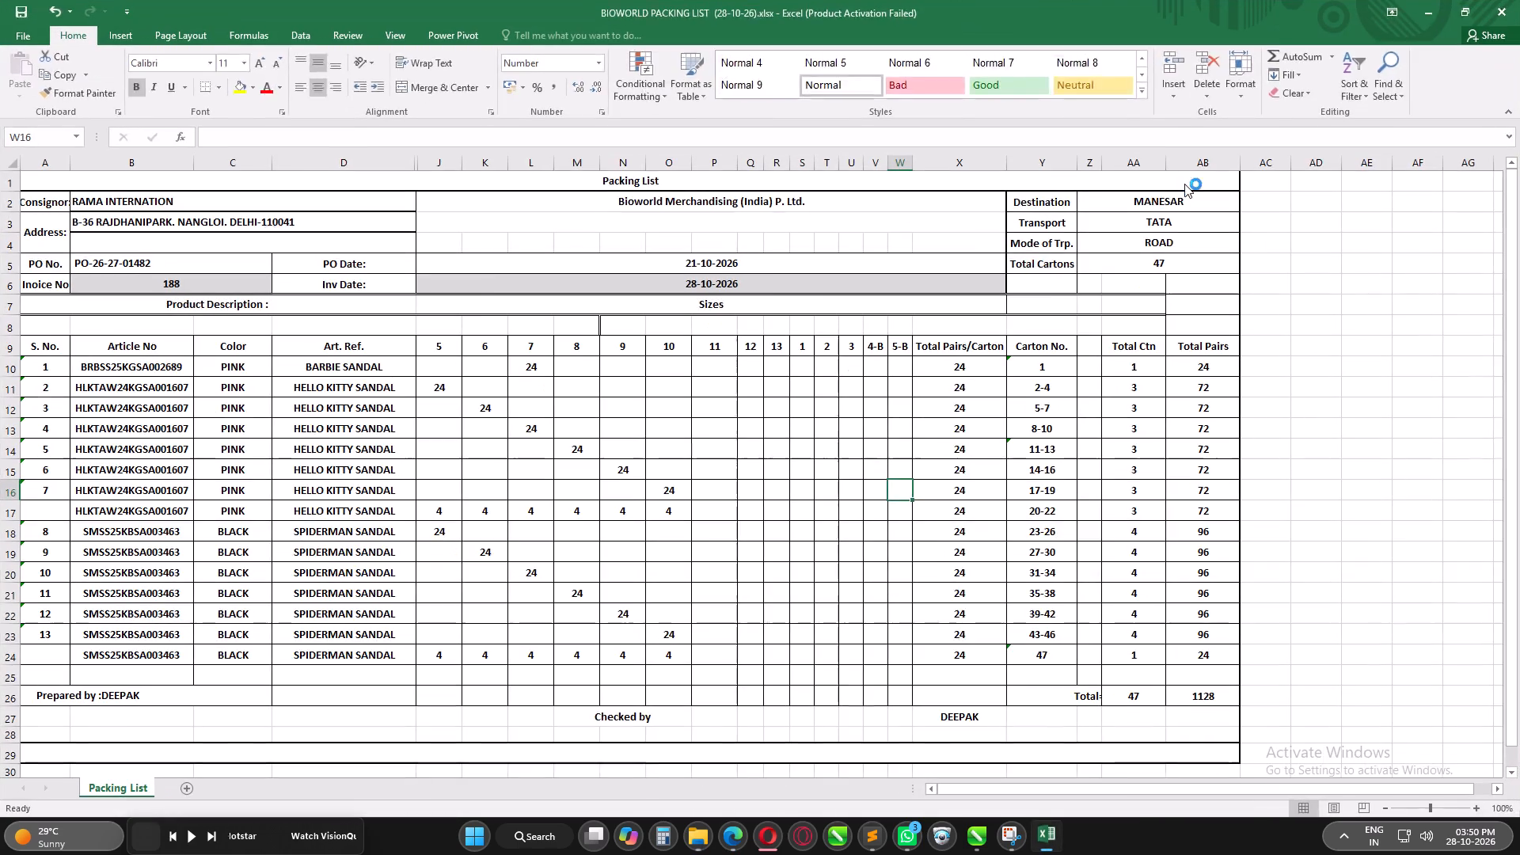
click(667, 61)
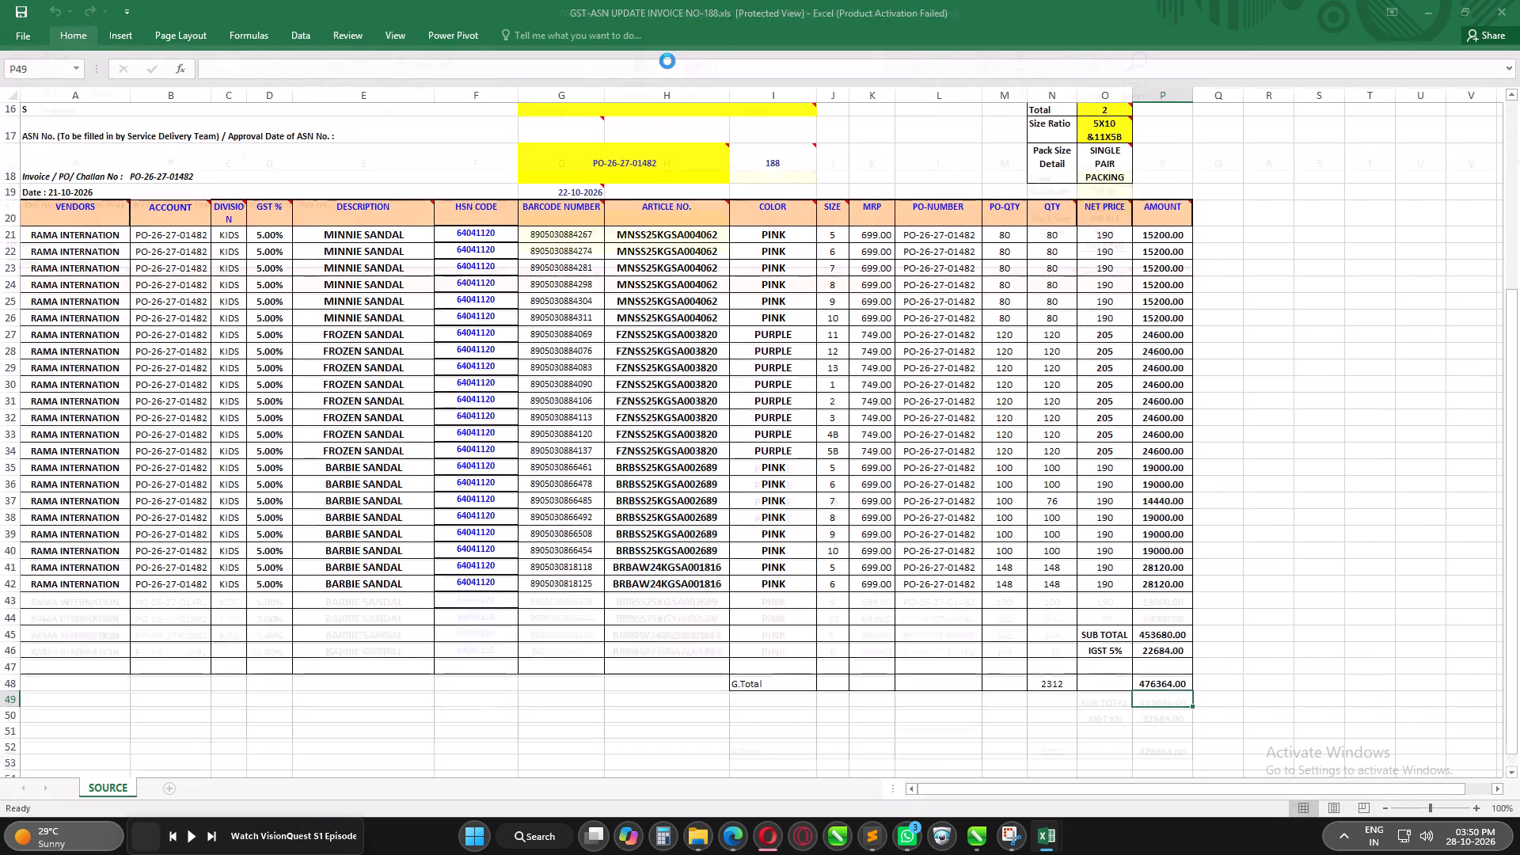
scroll(629, 600, up, 2)
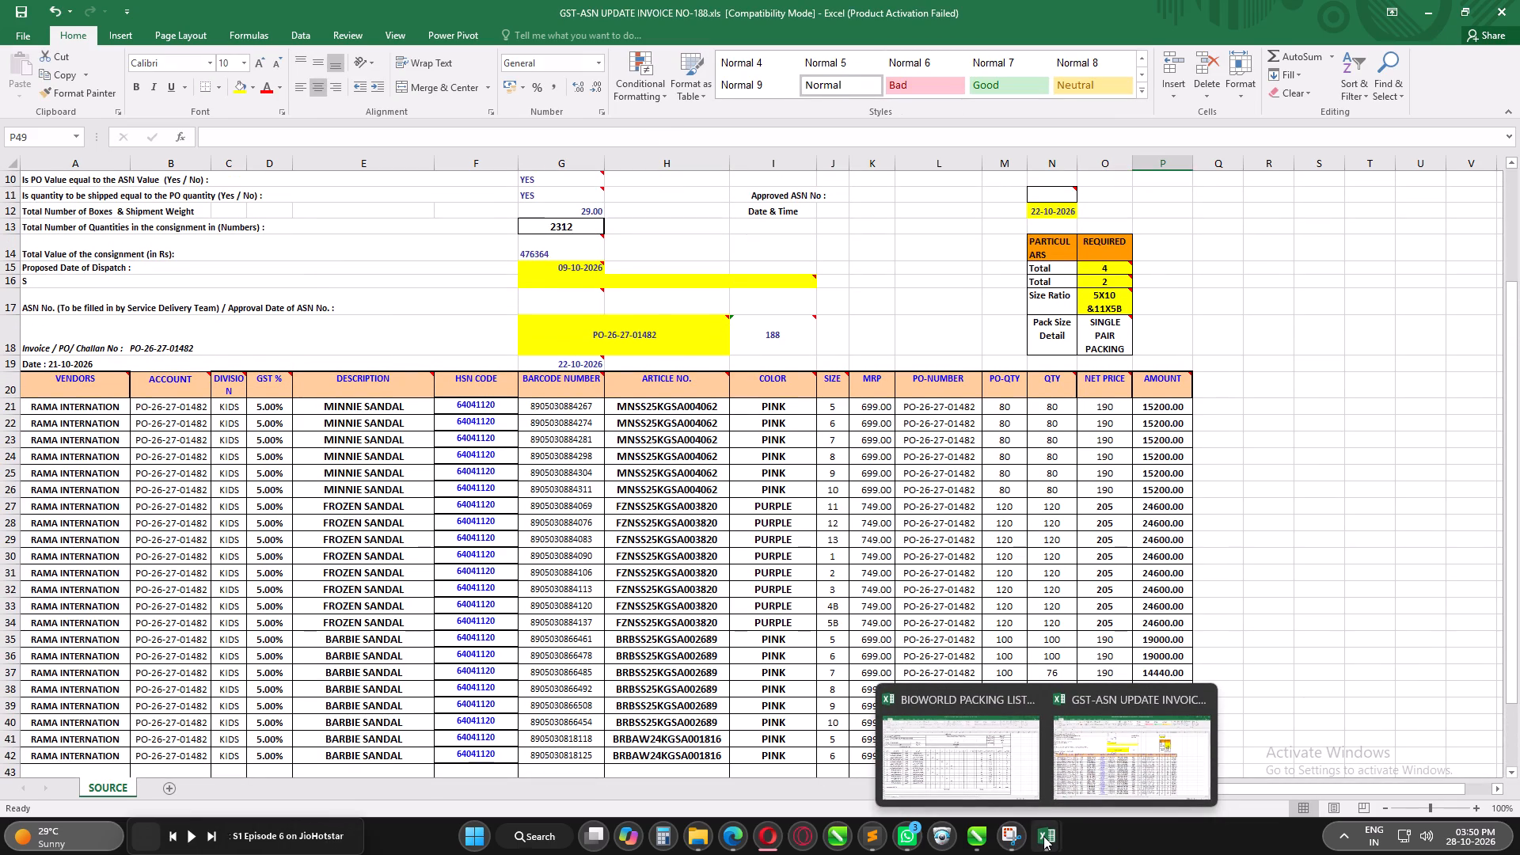
After checking the packing list, copy the size 7 BRBSS25KGSA002689 Barbie Sandal row, vendor through net price, over ASN row 21.
click(870, 572)
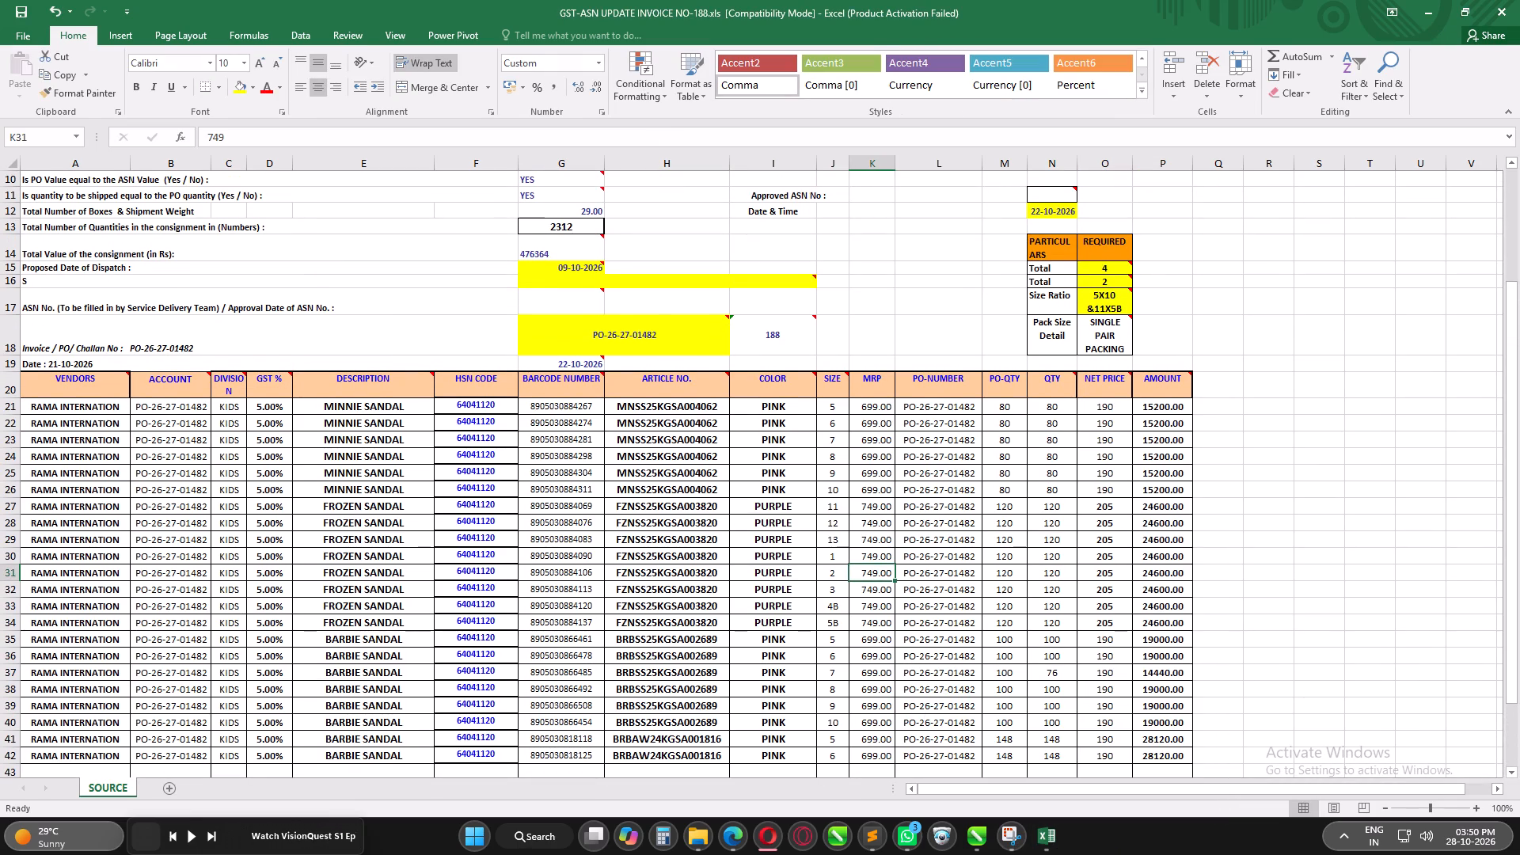
click(1048, 834)
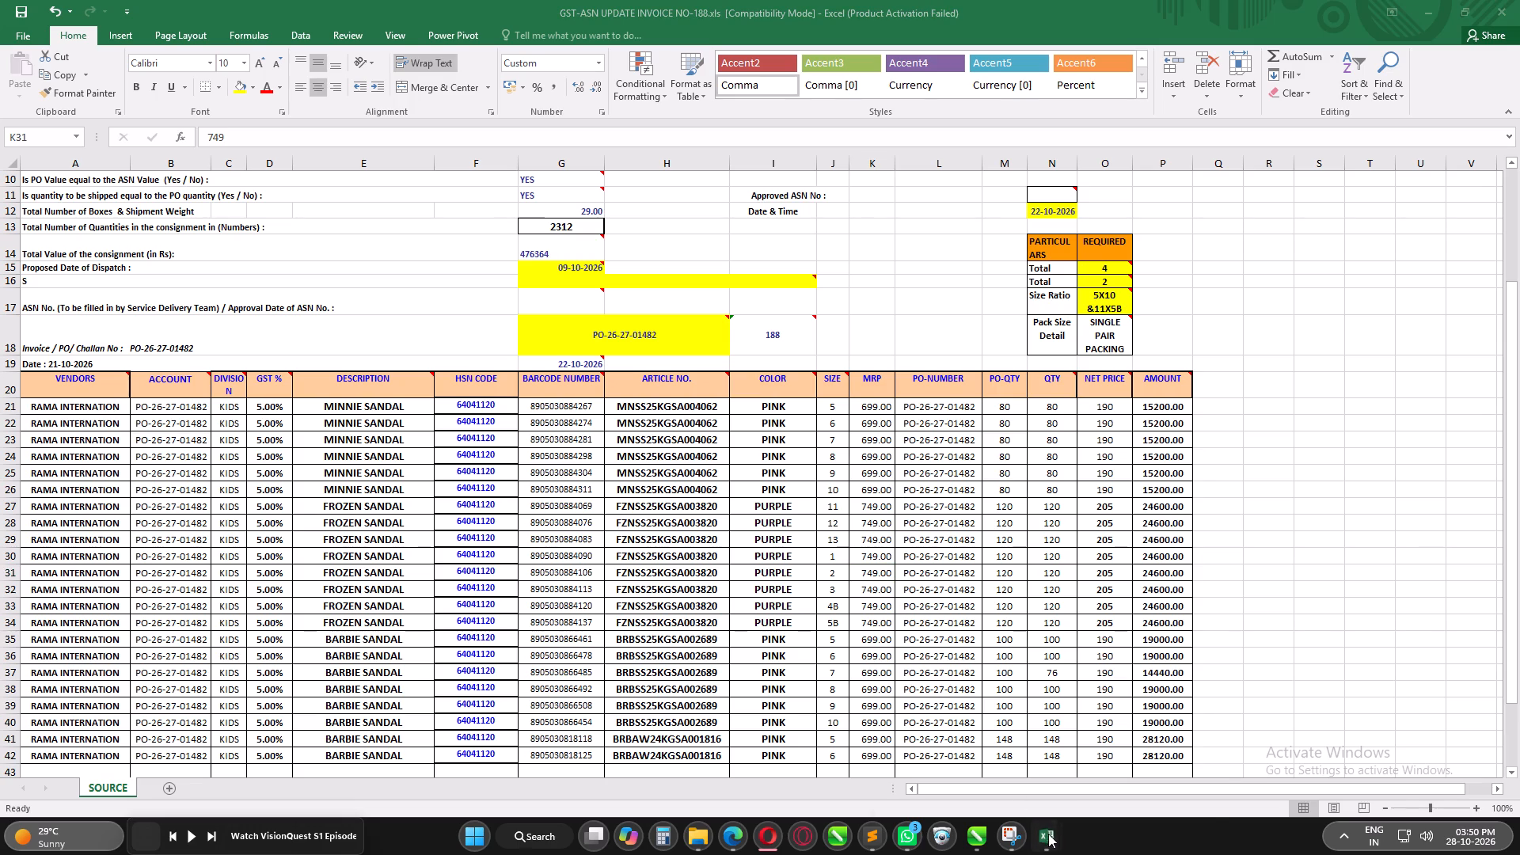
click(972, 757)
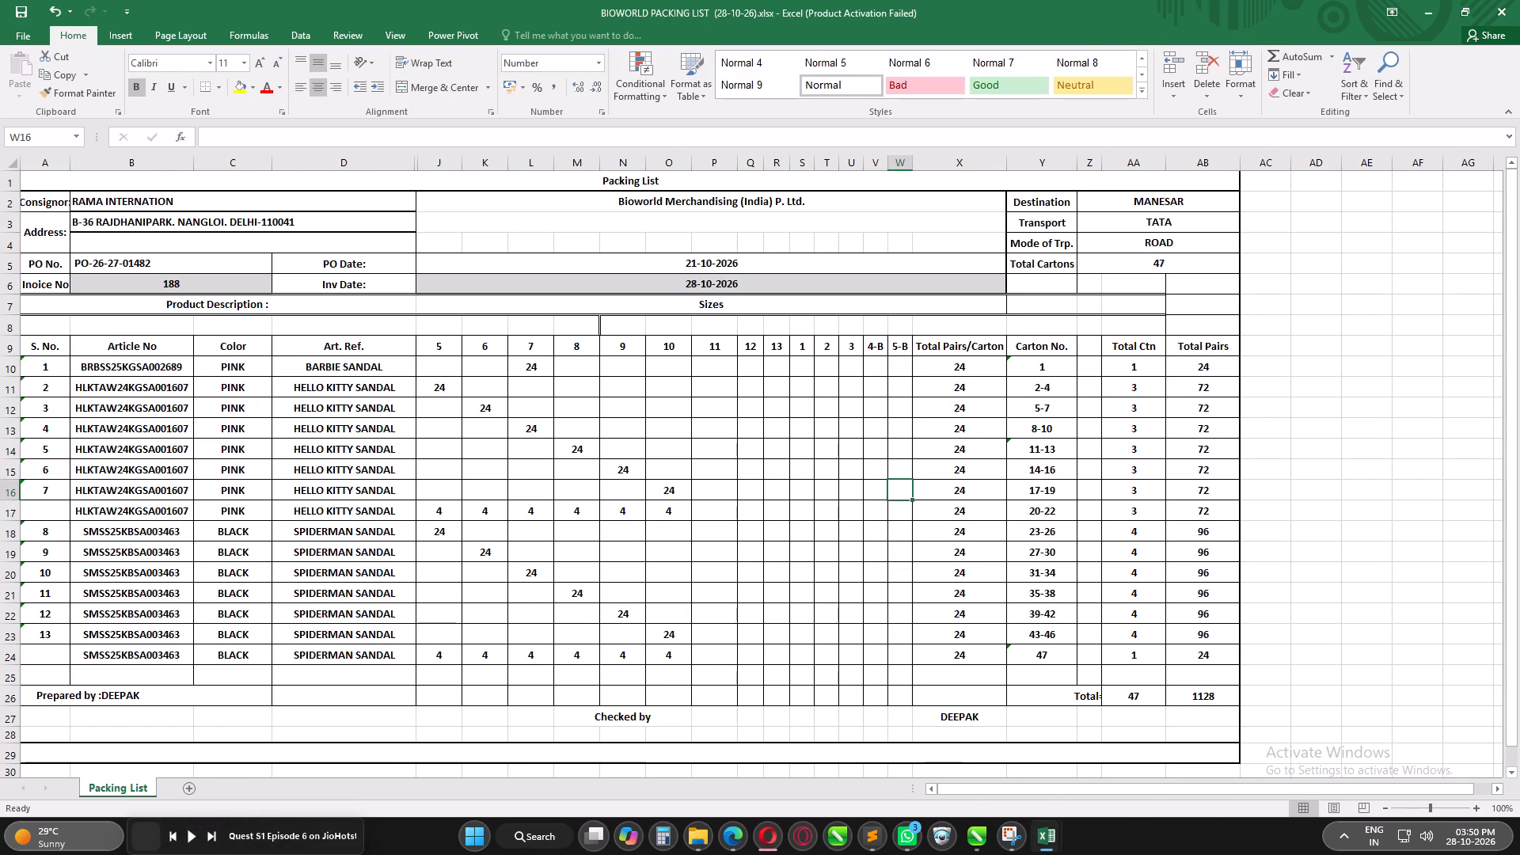
click(1433, 17)
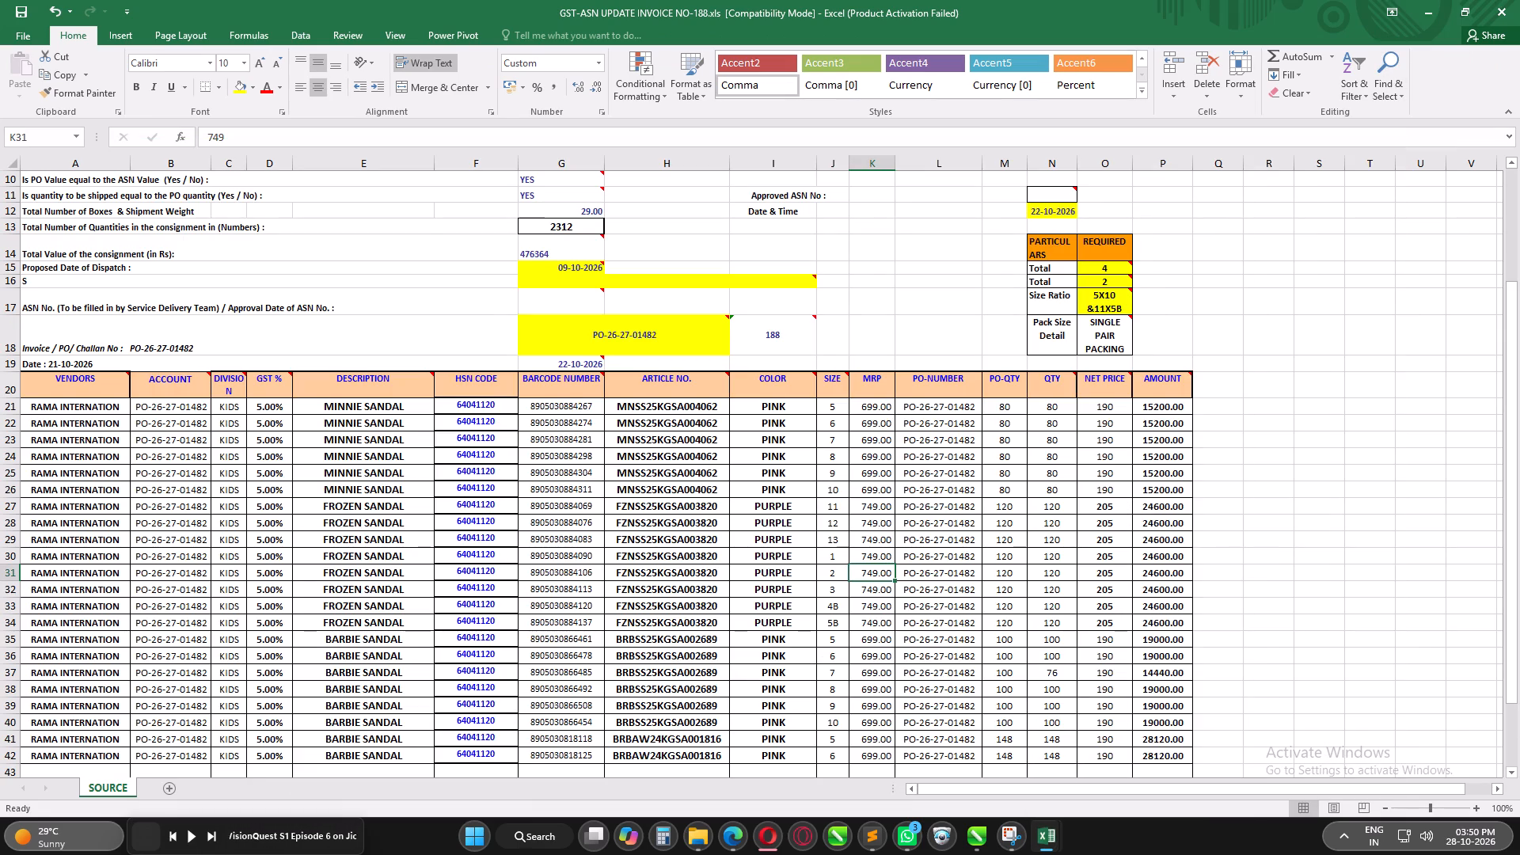
drag(1102, 673, 667, 668)
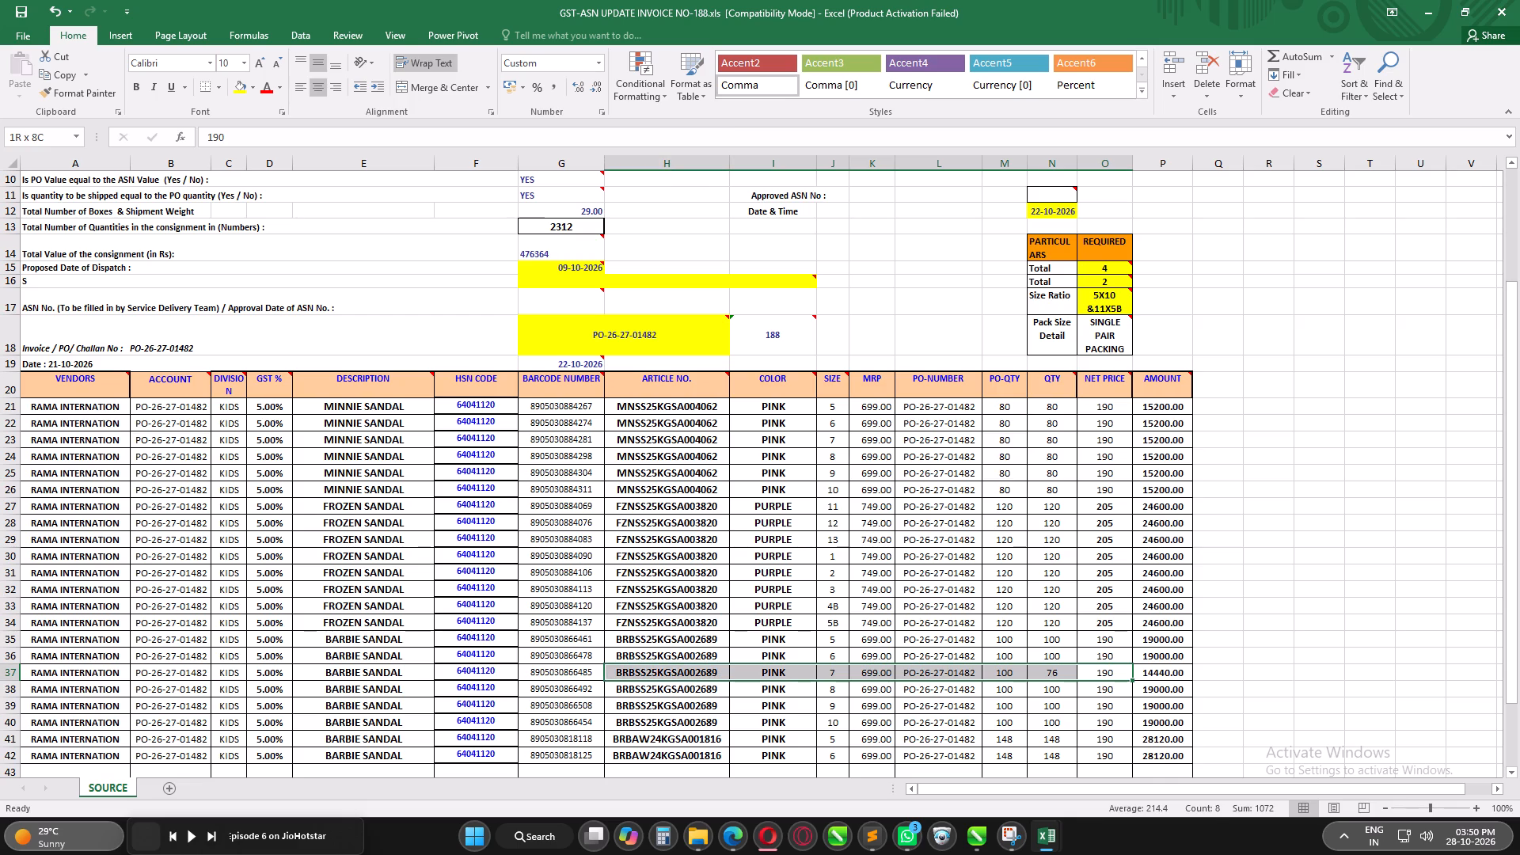
drag(667, 668, 237, 674)
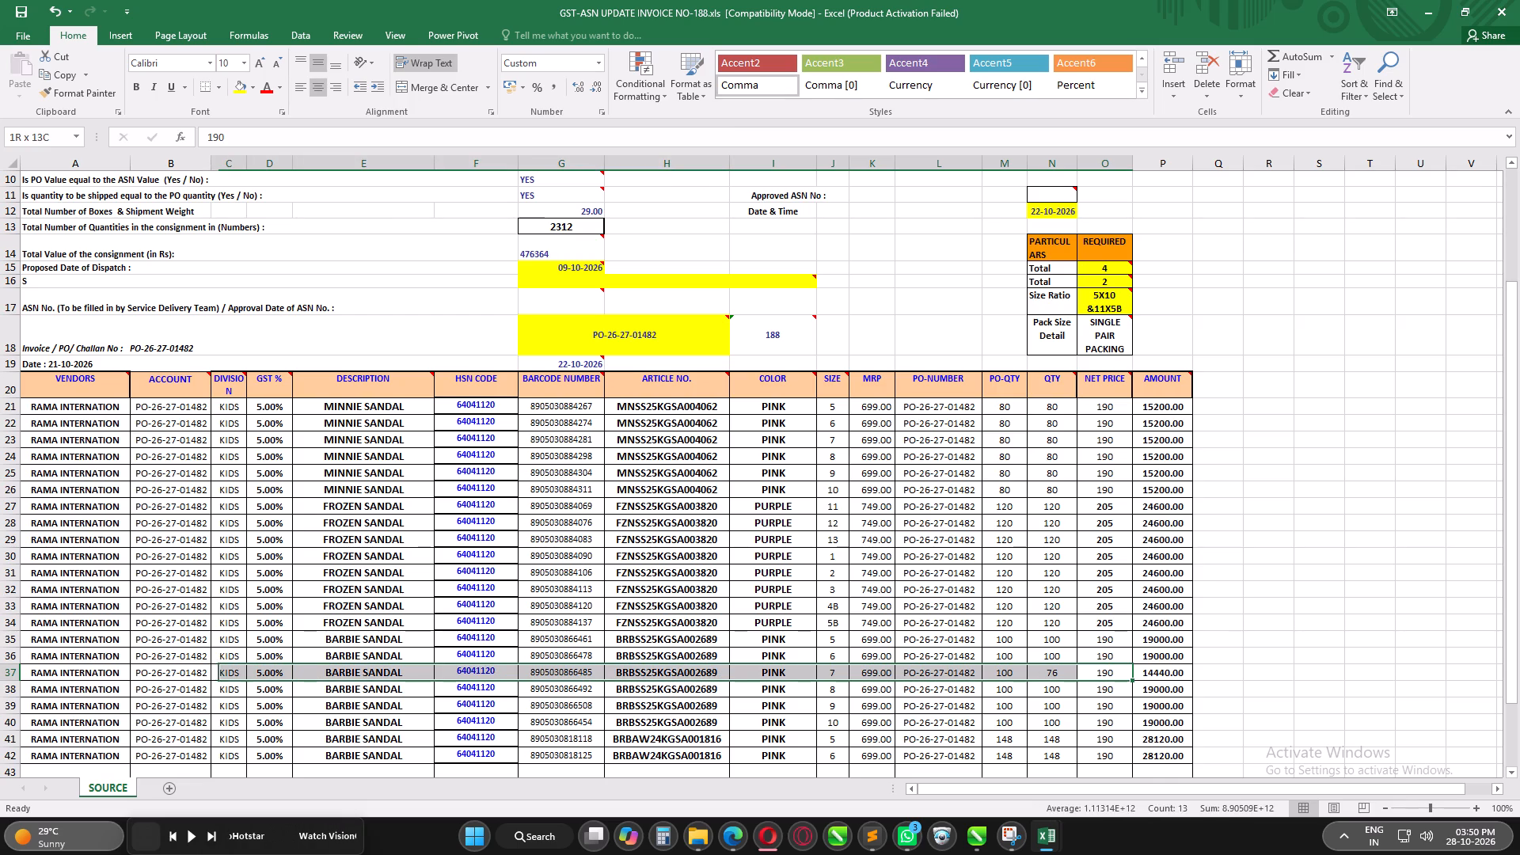
drag(237, 674, 81, 674)
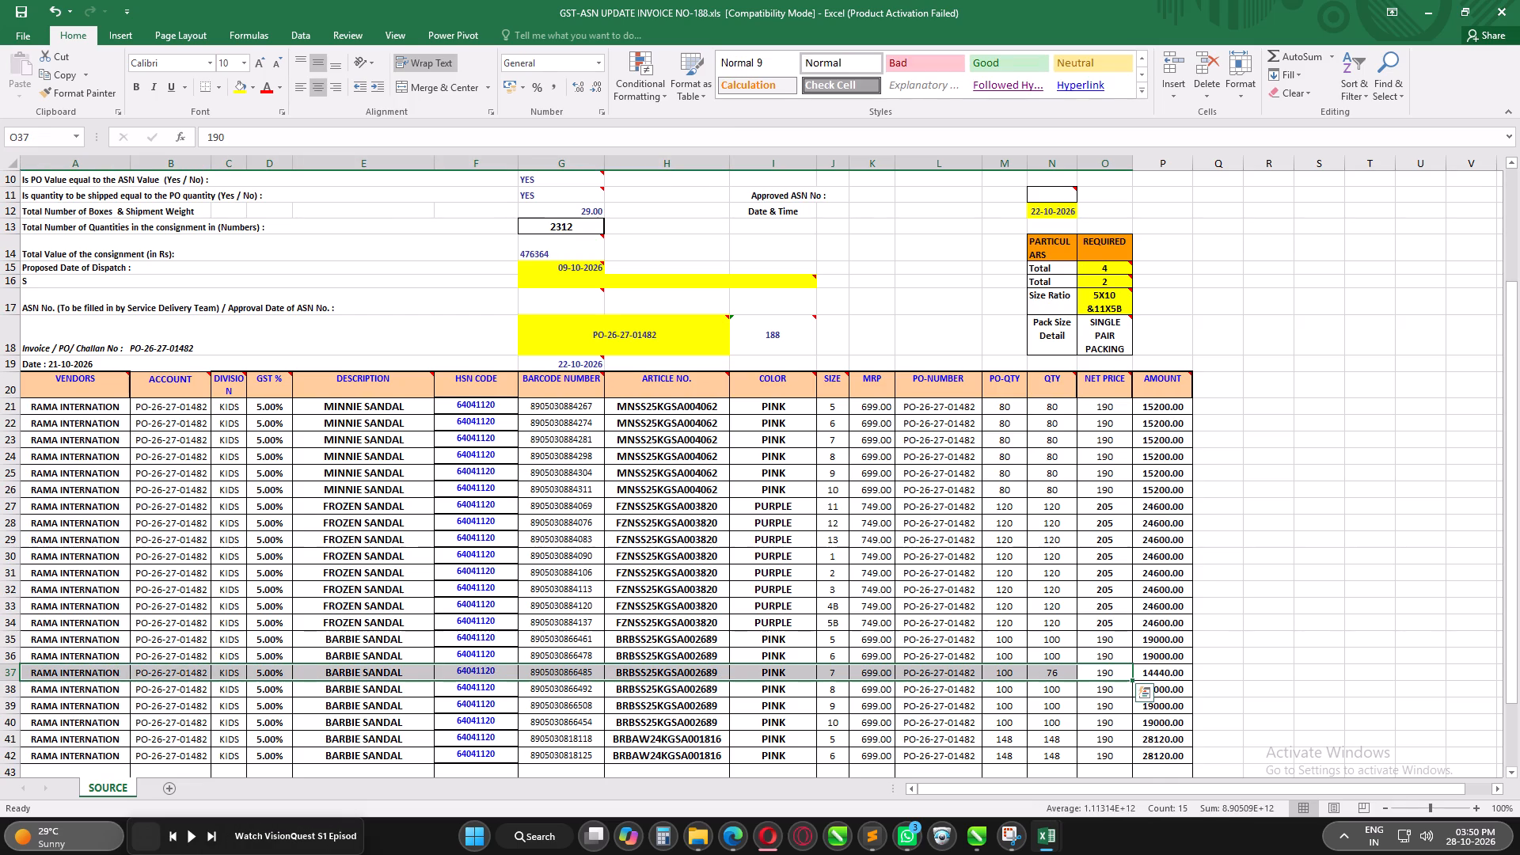
key(ctrl+c)
click(77, 407)
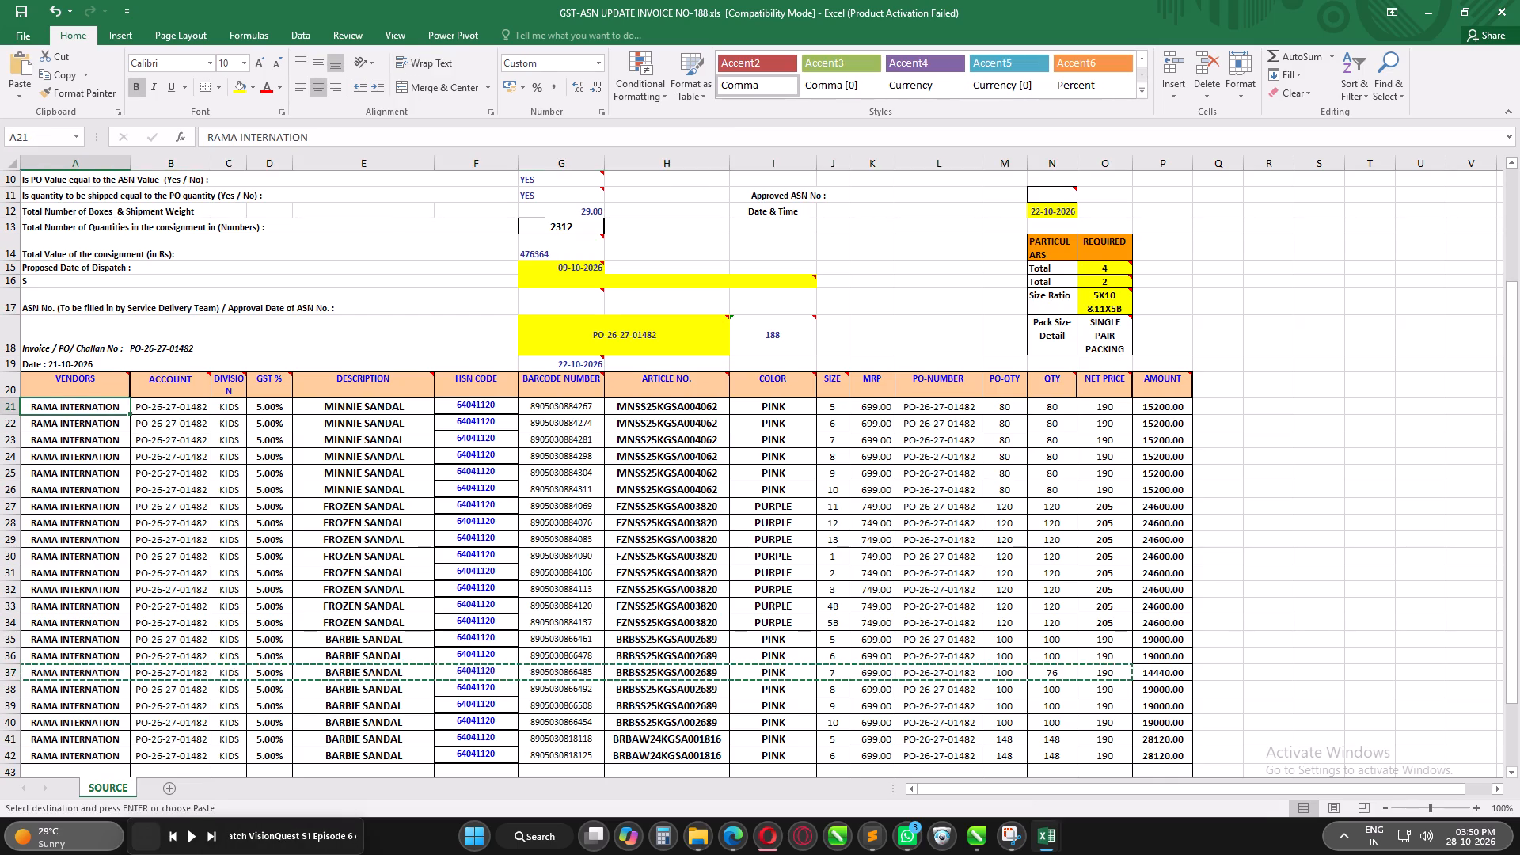
key(ctrl+v)
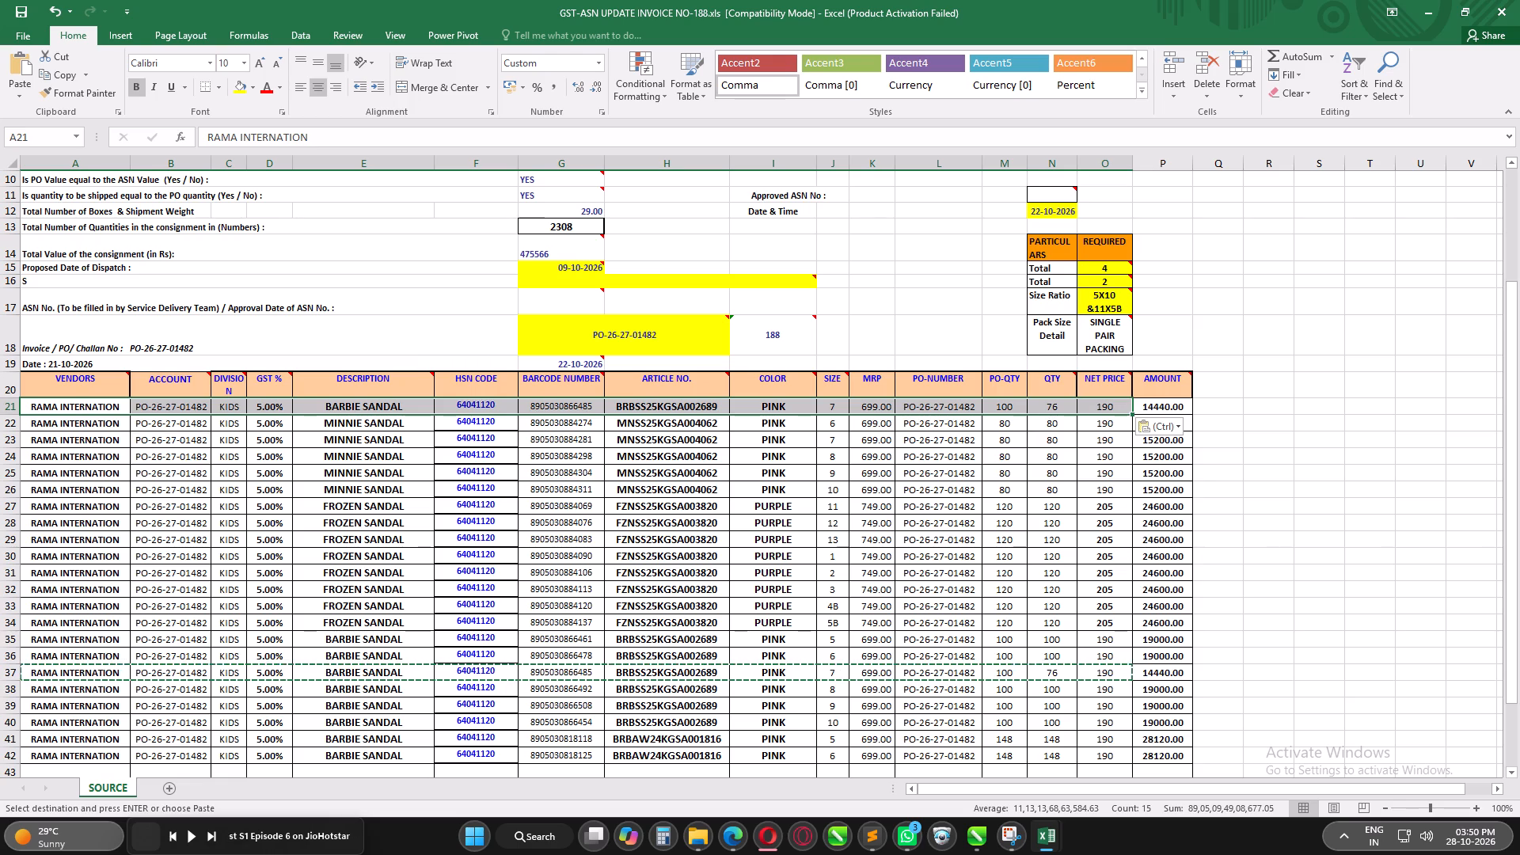
Set the QTY of the Barbie Sandal size 7 item in row 21 to 24.
click(1014, 405)
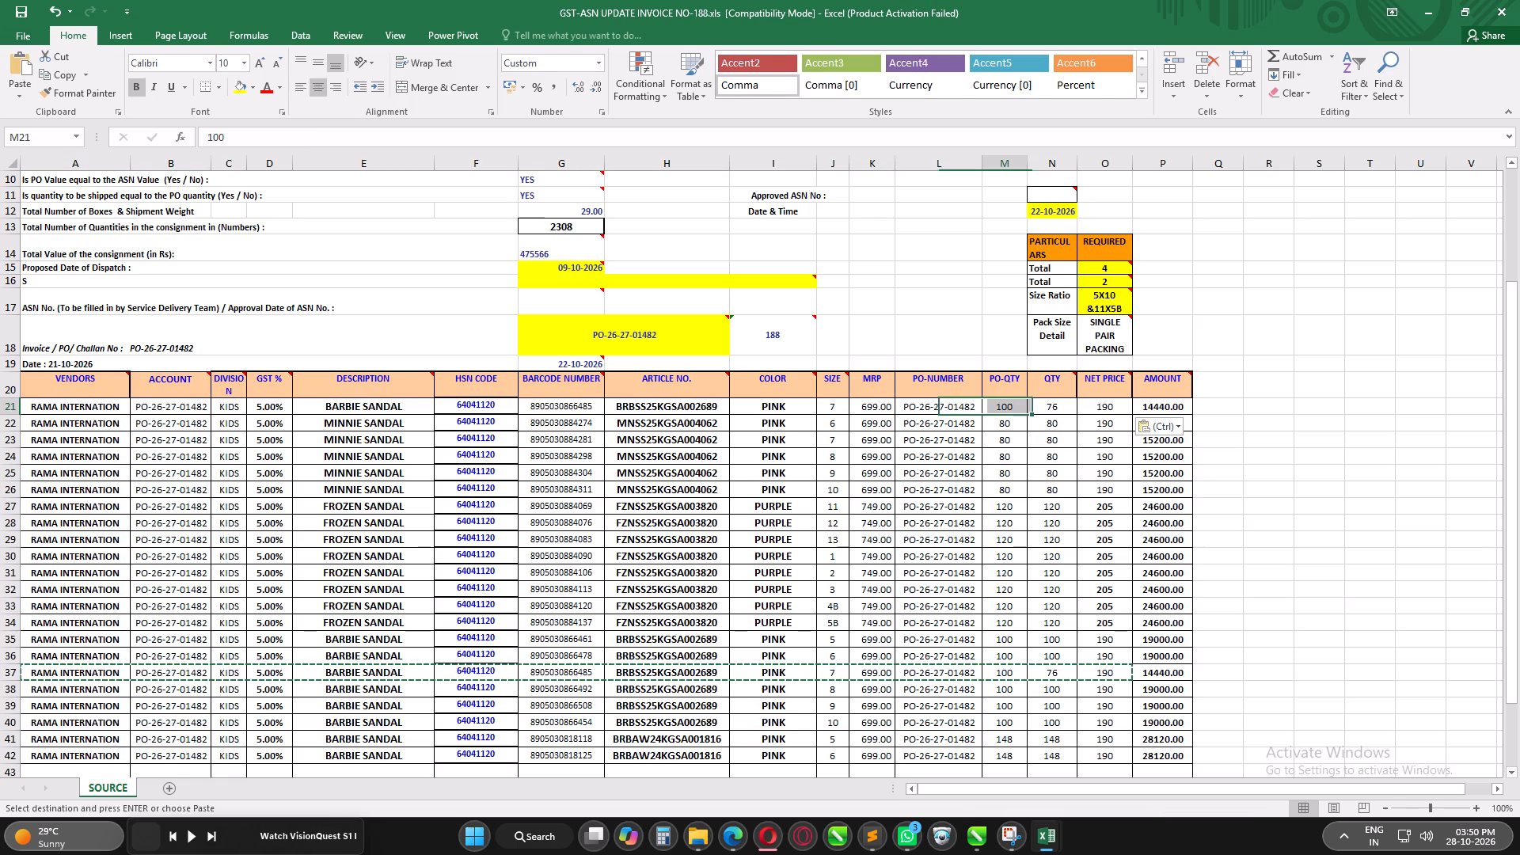
click(1042, 409)
text(24)
key(Return)
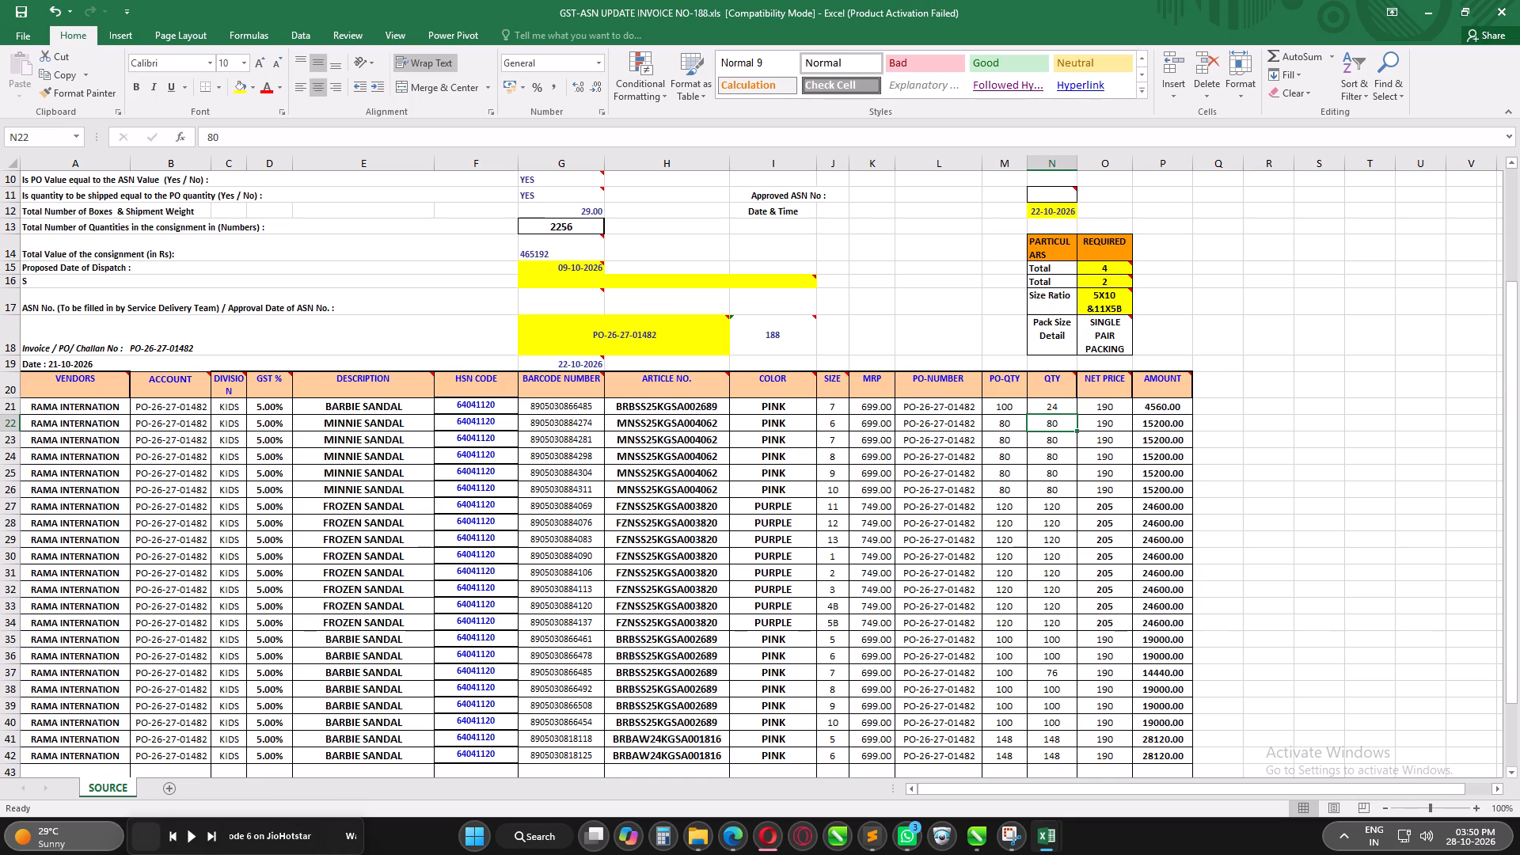
Clear the barcode number, article number, colour and size from rows 22 to 42 of the ASN item table.
drag(564, 424, 857, 443)
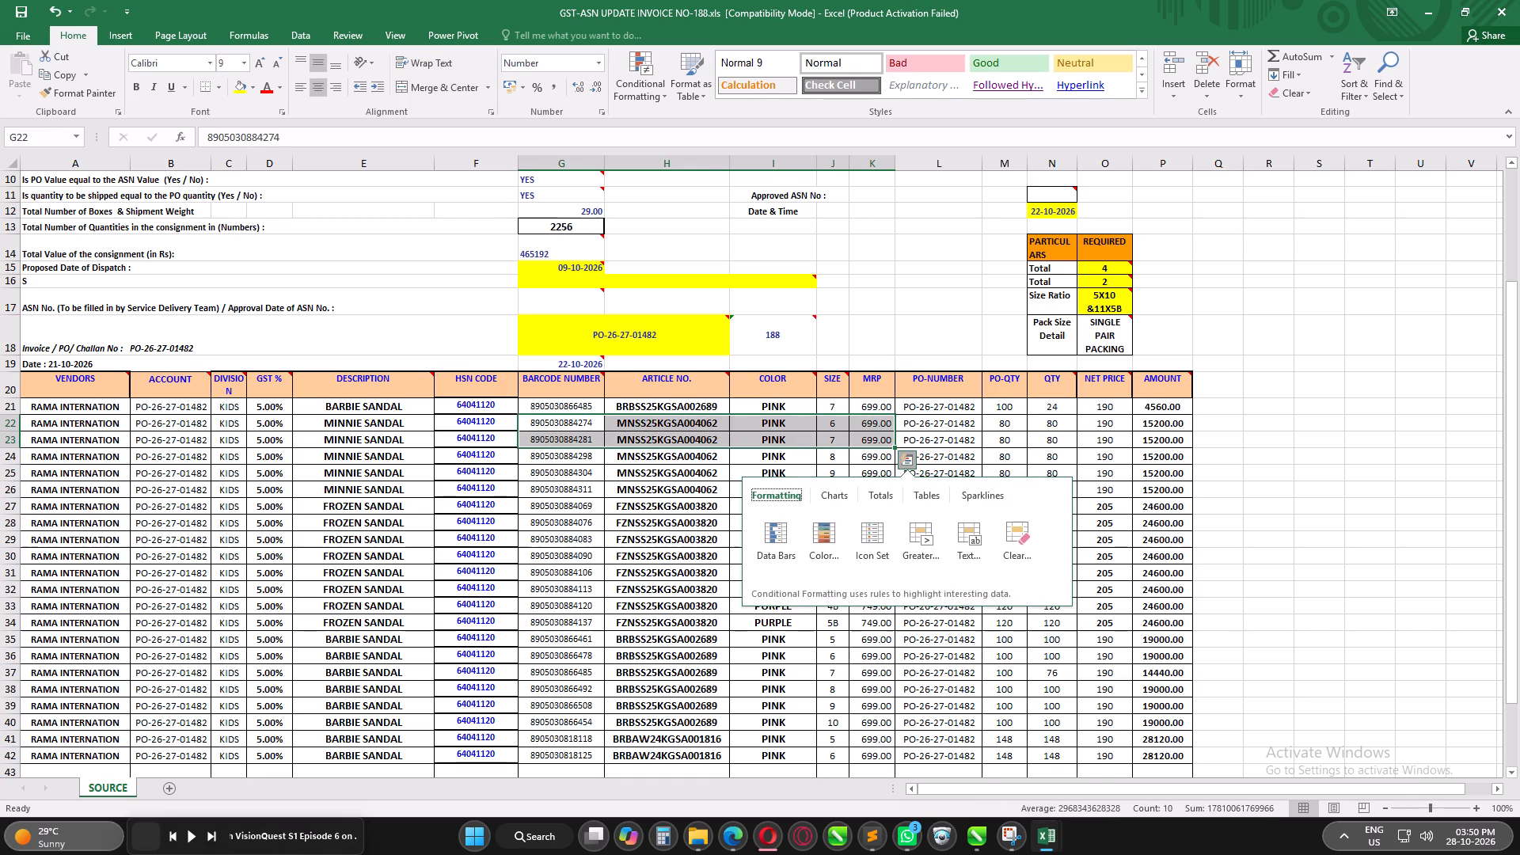
click(684, 465)
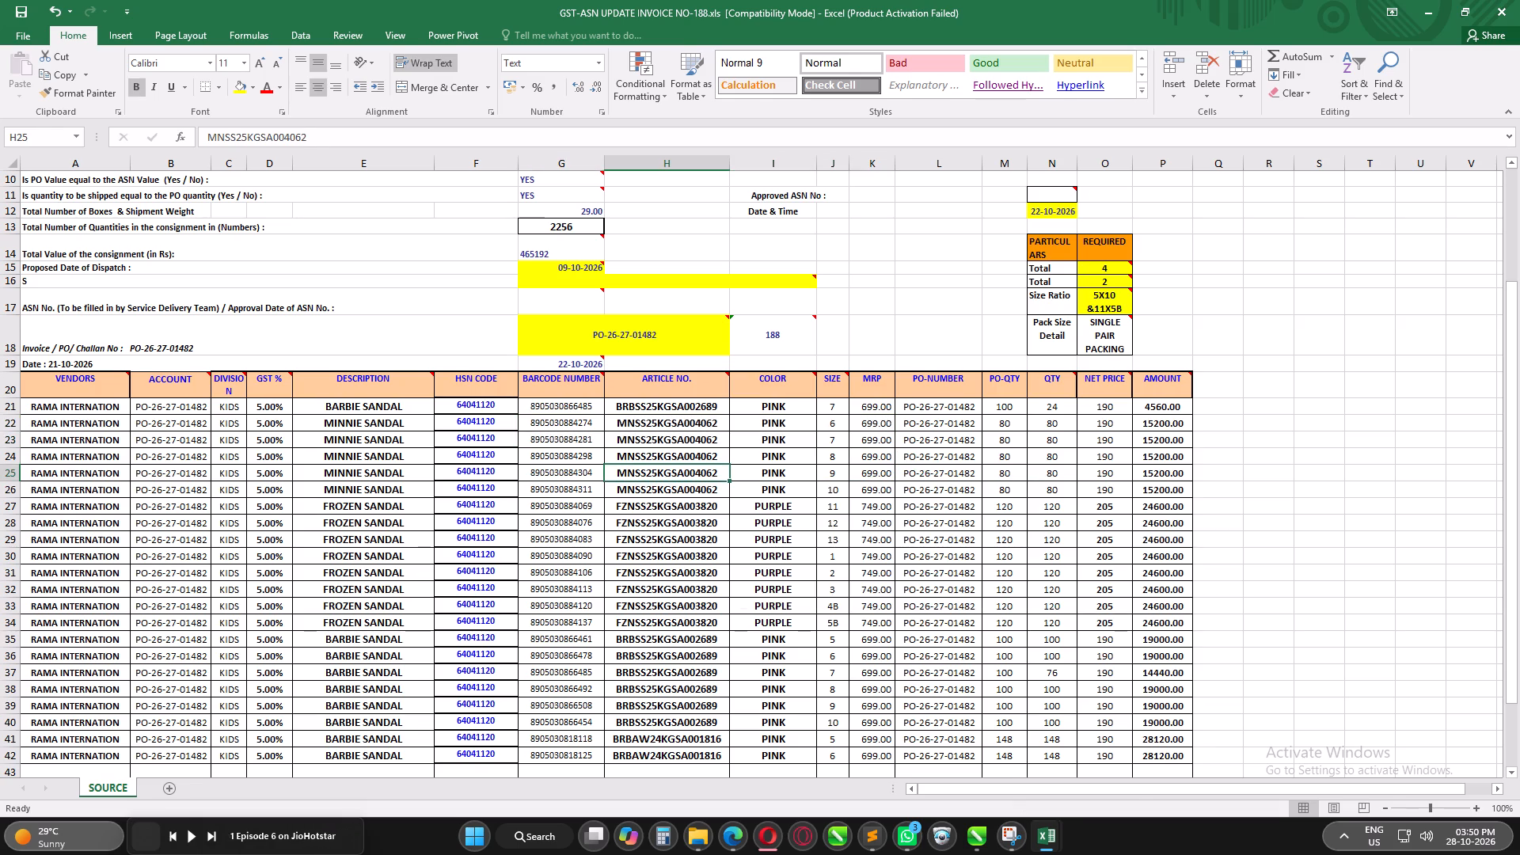
drag(557, 424, 827, 758)
key(Delete)
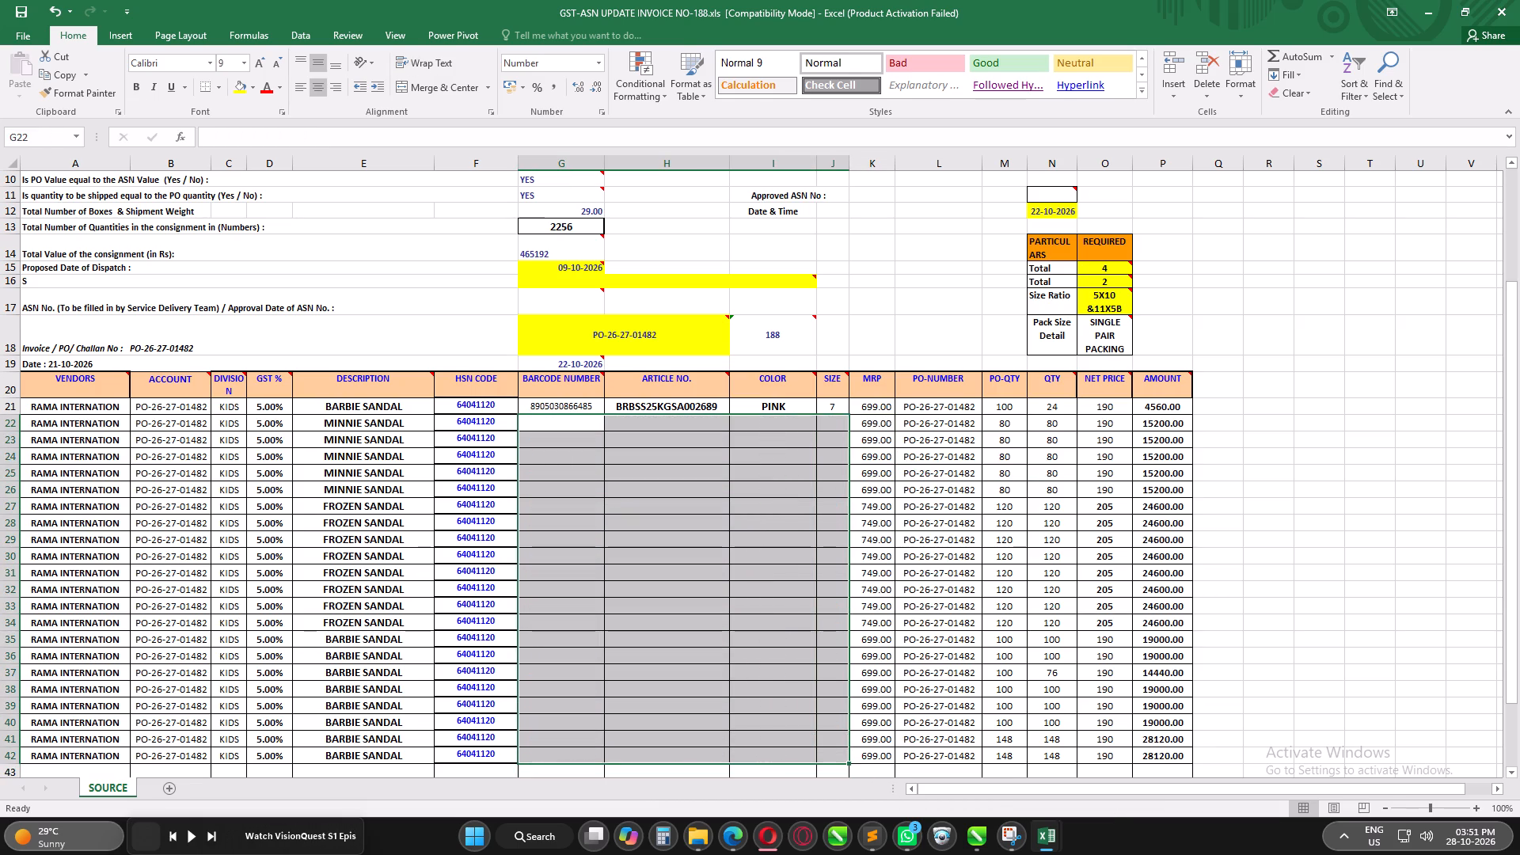
Enter sizes 5, 6, 7, 8, 9 and 10 in the SIZE column for rows 22 to 27.
click(835, 427)
key(5)
key(Return)
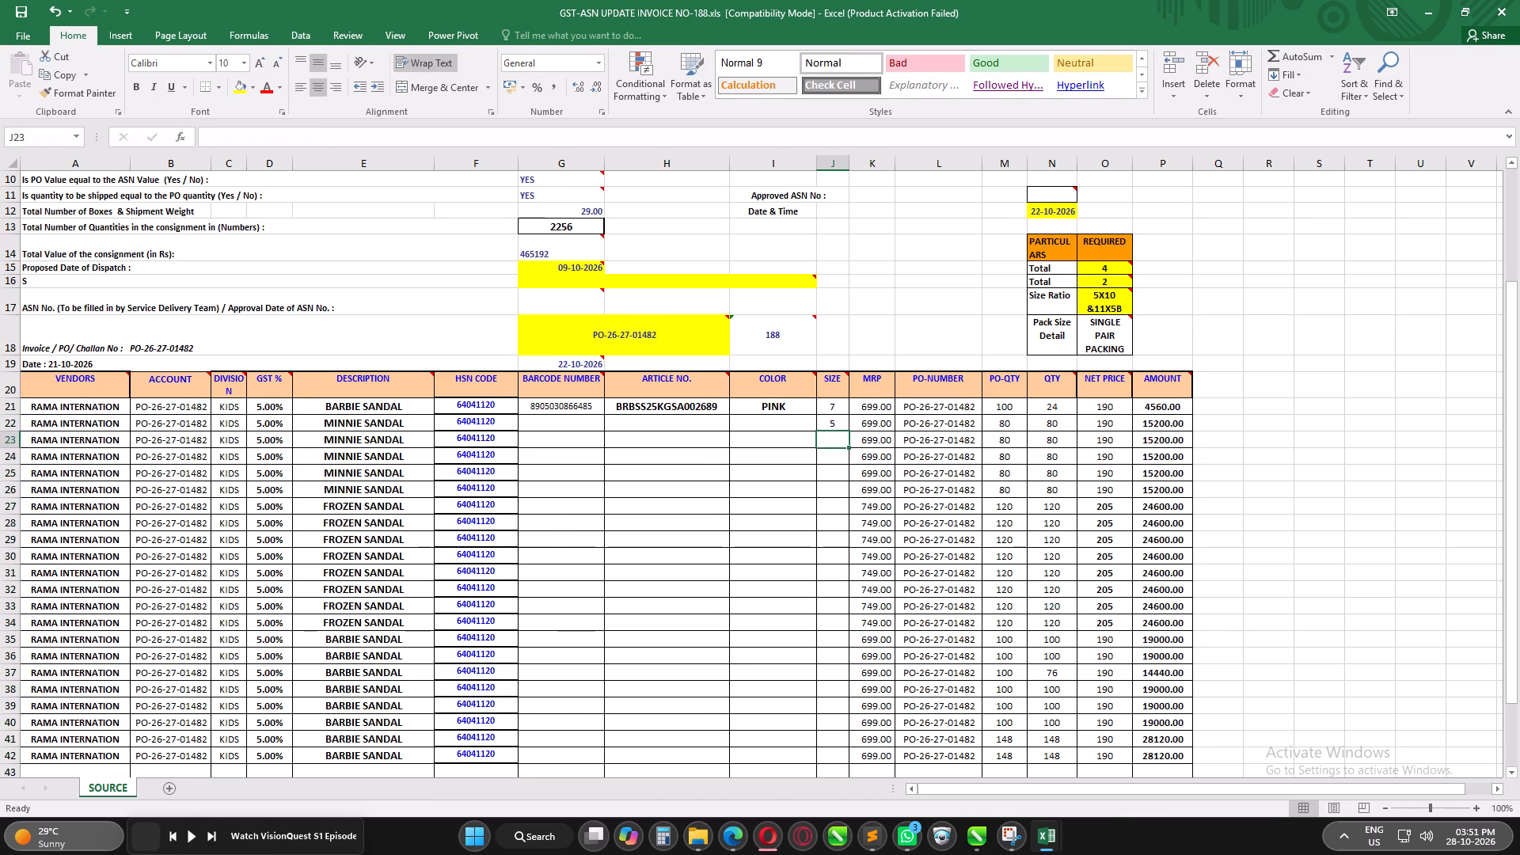
key(6)
key(Return)
key(7)
key(Return)
key(8)
key(Return)
key(9)
key(Return)
text(10)
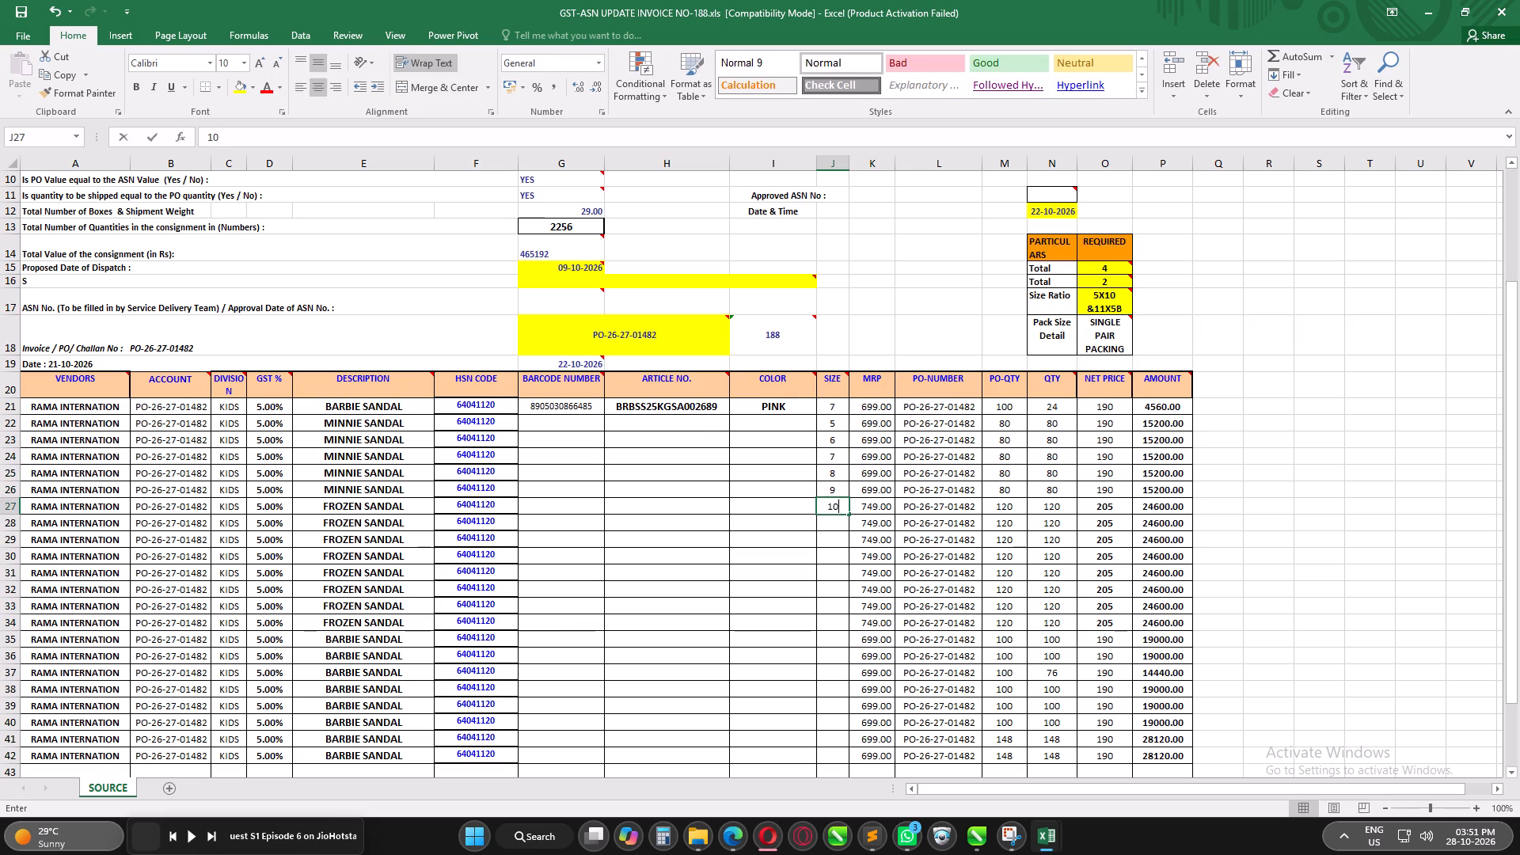
key(Return)
Copy the size run 5 to 10 into the SIZE column for rows 28 to 33.
key(Up)
key(Up)
key(Up)
key(Up)
key(Up)
key(Up)
key(ctrl+shift+Down)
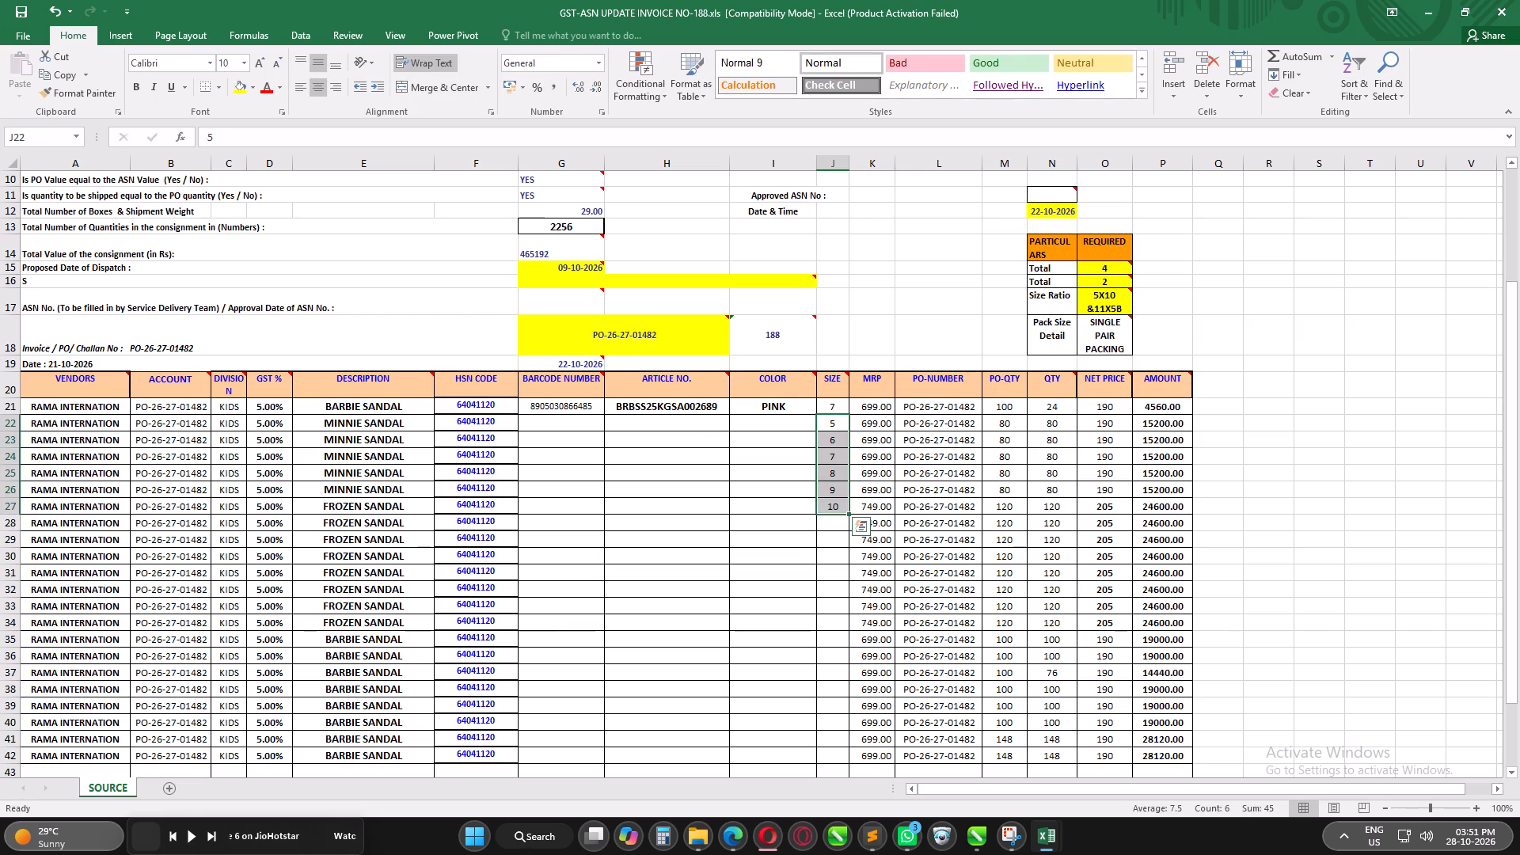
key(ctrl+c)
key(Down)
key(ctrl+Down)
key(Down)
key(ctrl+v)
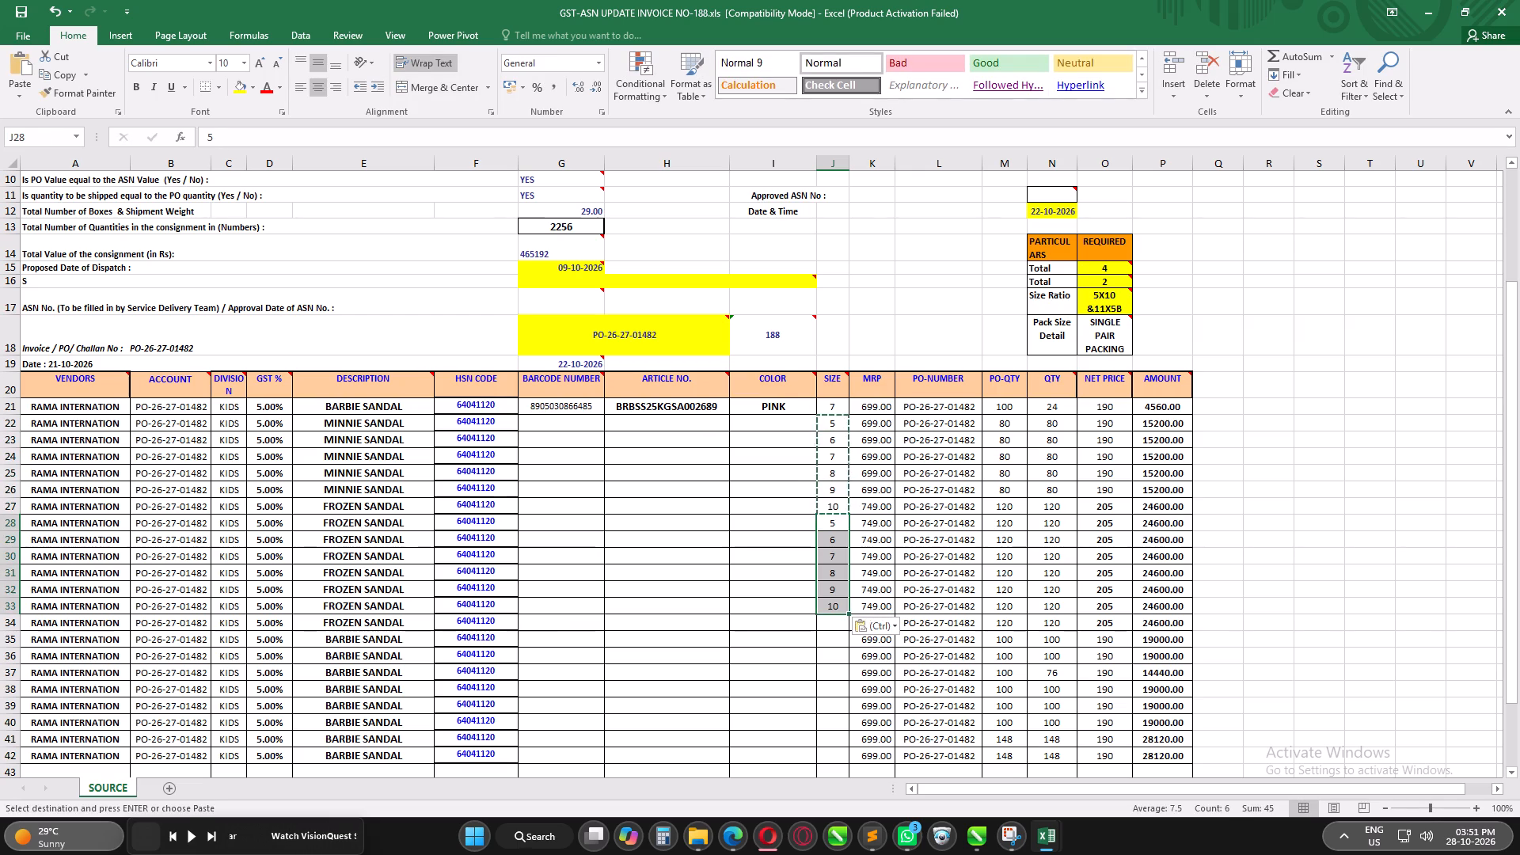
Delete the surplus item rows 34 to 42, which have no sizes entered.
scroll(1004, 587, down, 2)
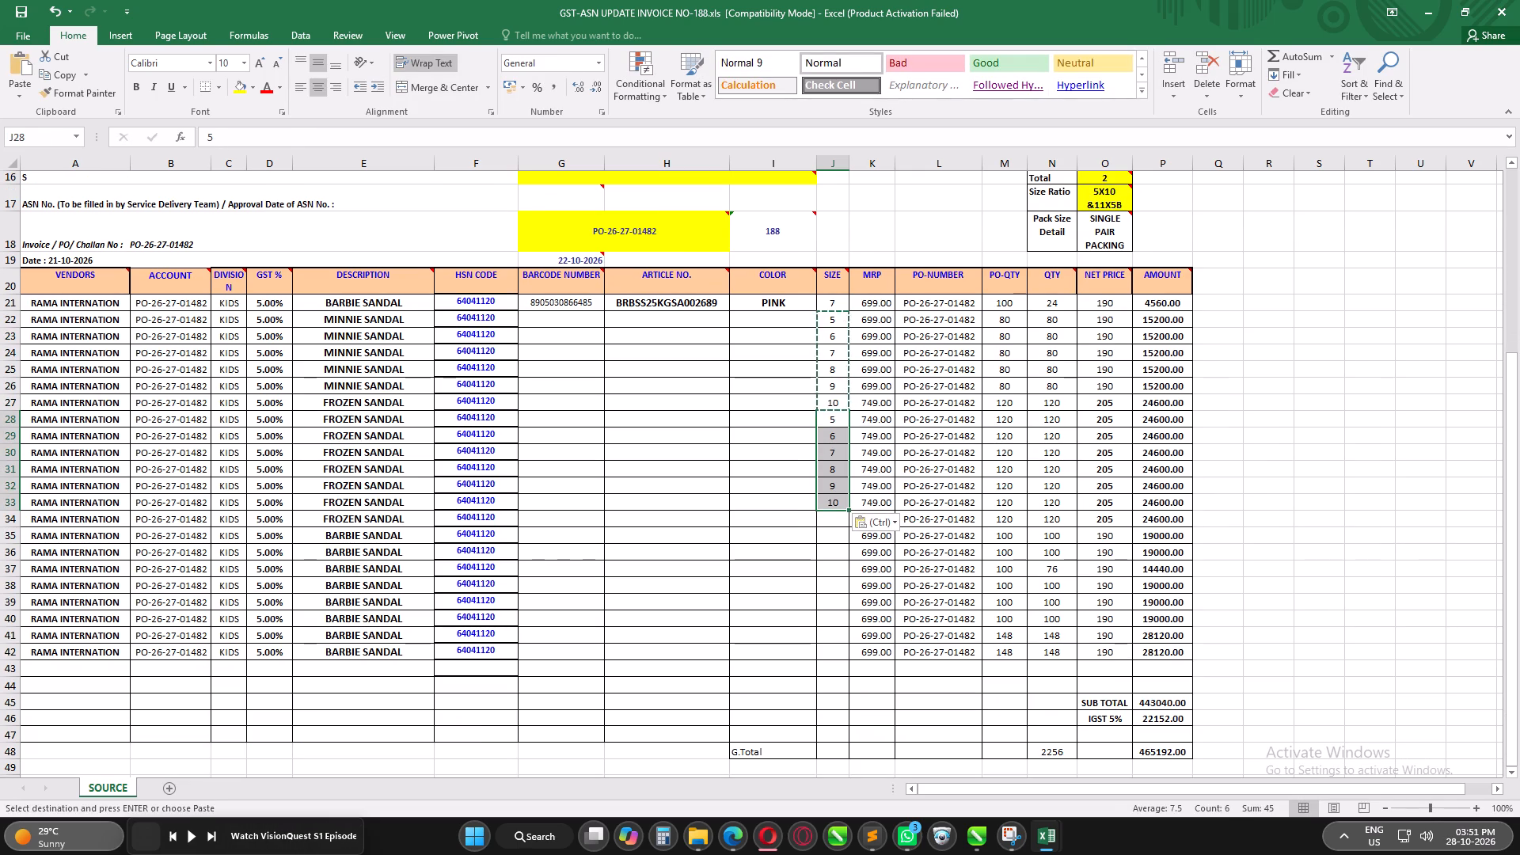
drag(11, 520, 30, 656)
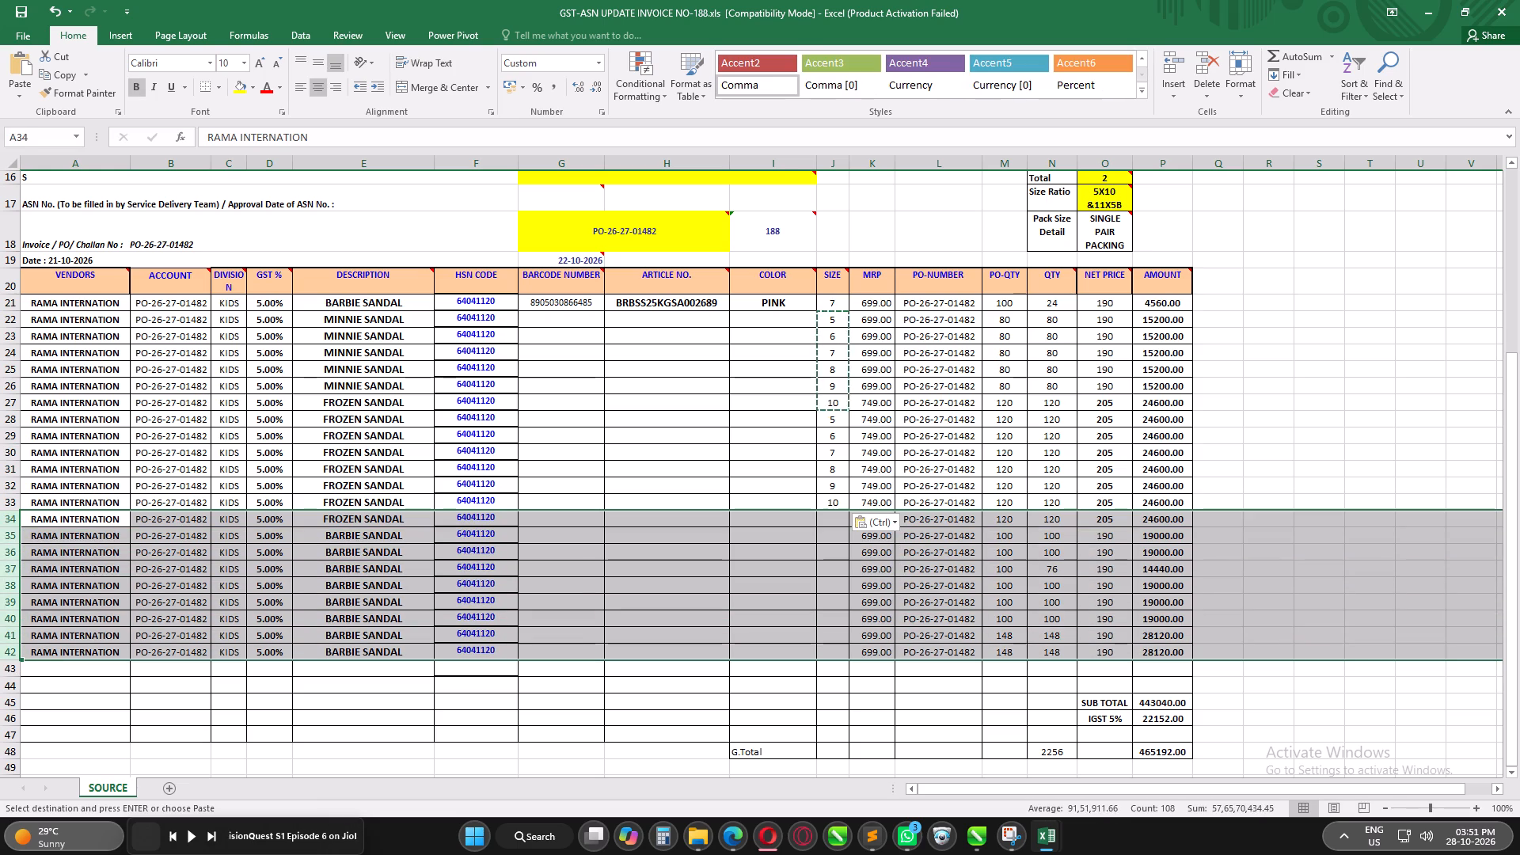
key(ctrl+minus)
click(452, 484)
Clear the Minnie and Frozen Sandal descriptions from rows 22 to 33 and save the ASN workbook.
scroll(420, 416, up, 1)
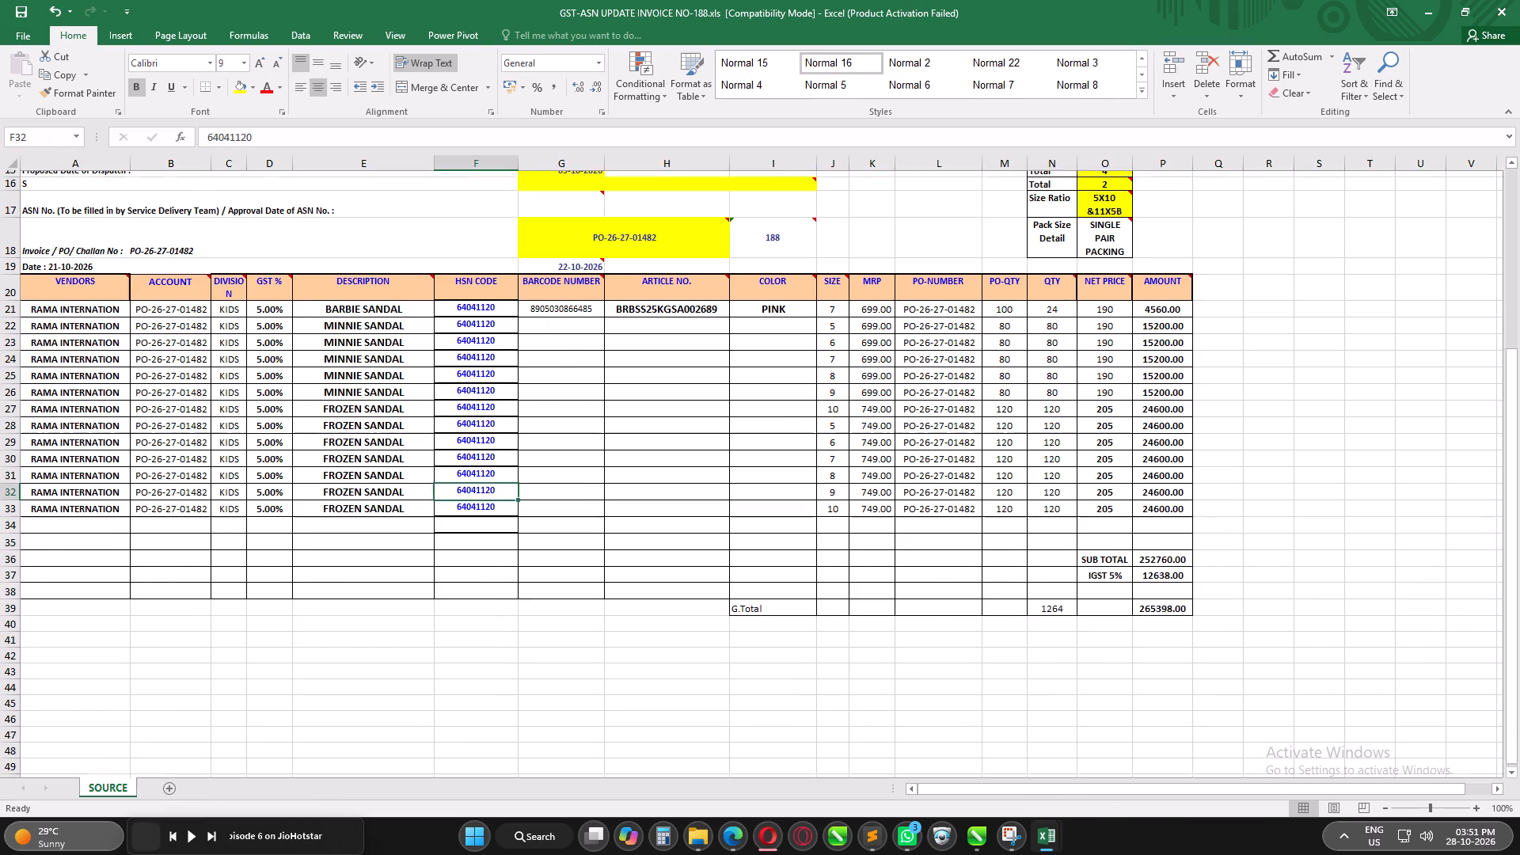
scroll(420, 416, up, 1)
drag(394, 427, 401, 601)
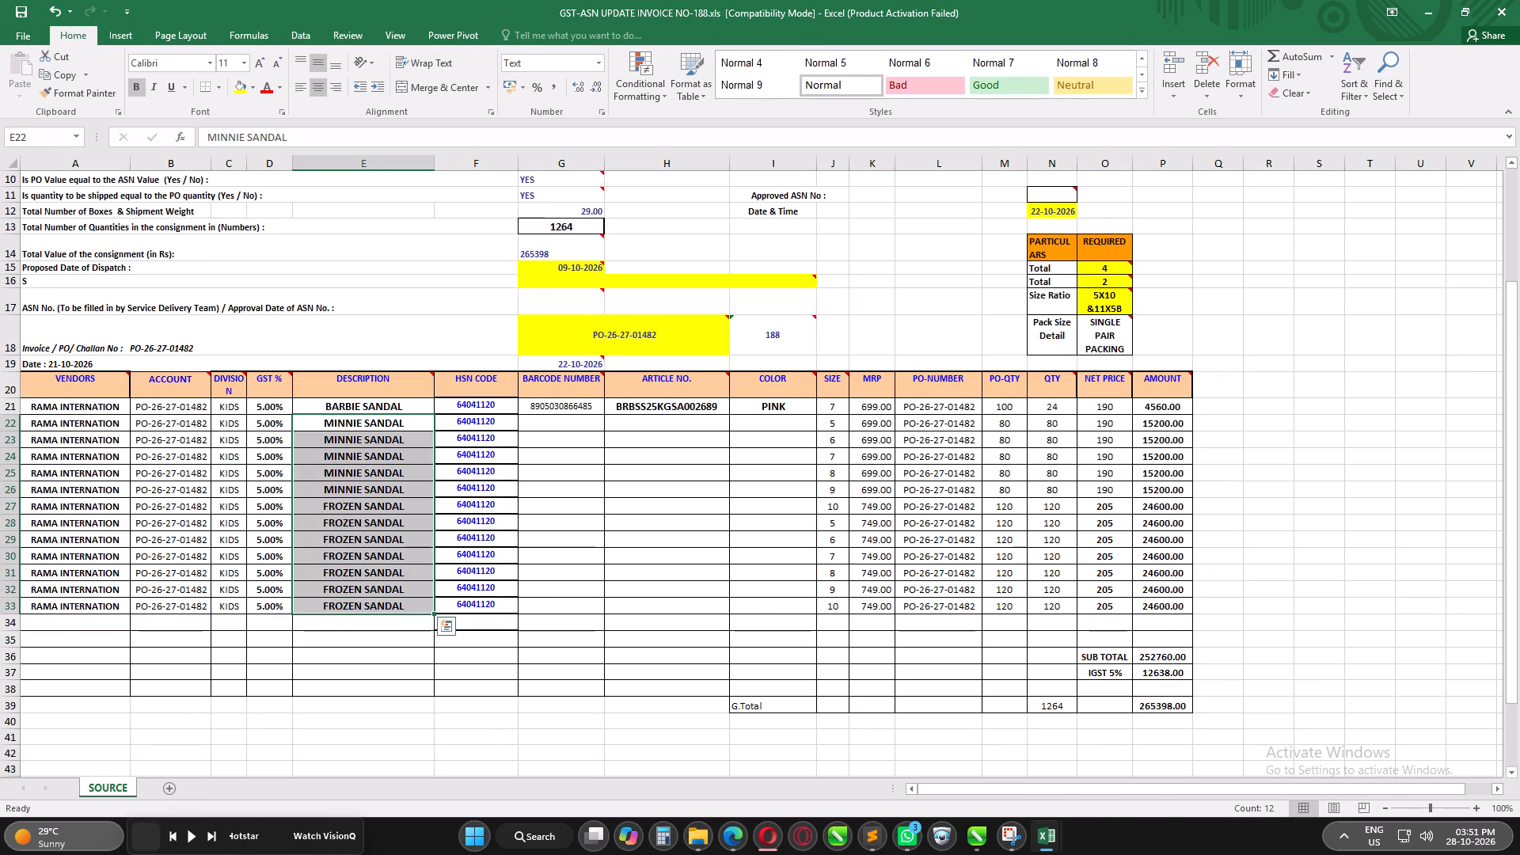
key(Delete)
click(636, 600)
key(ctrl+s)
Copy the article number HLKTAW24KGSA001607 from the packing list into the ARTICLE NO. cell of ASN row 22.
click(1055, 827)
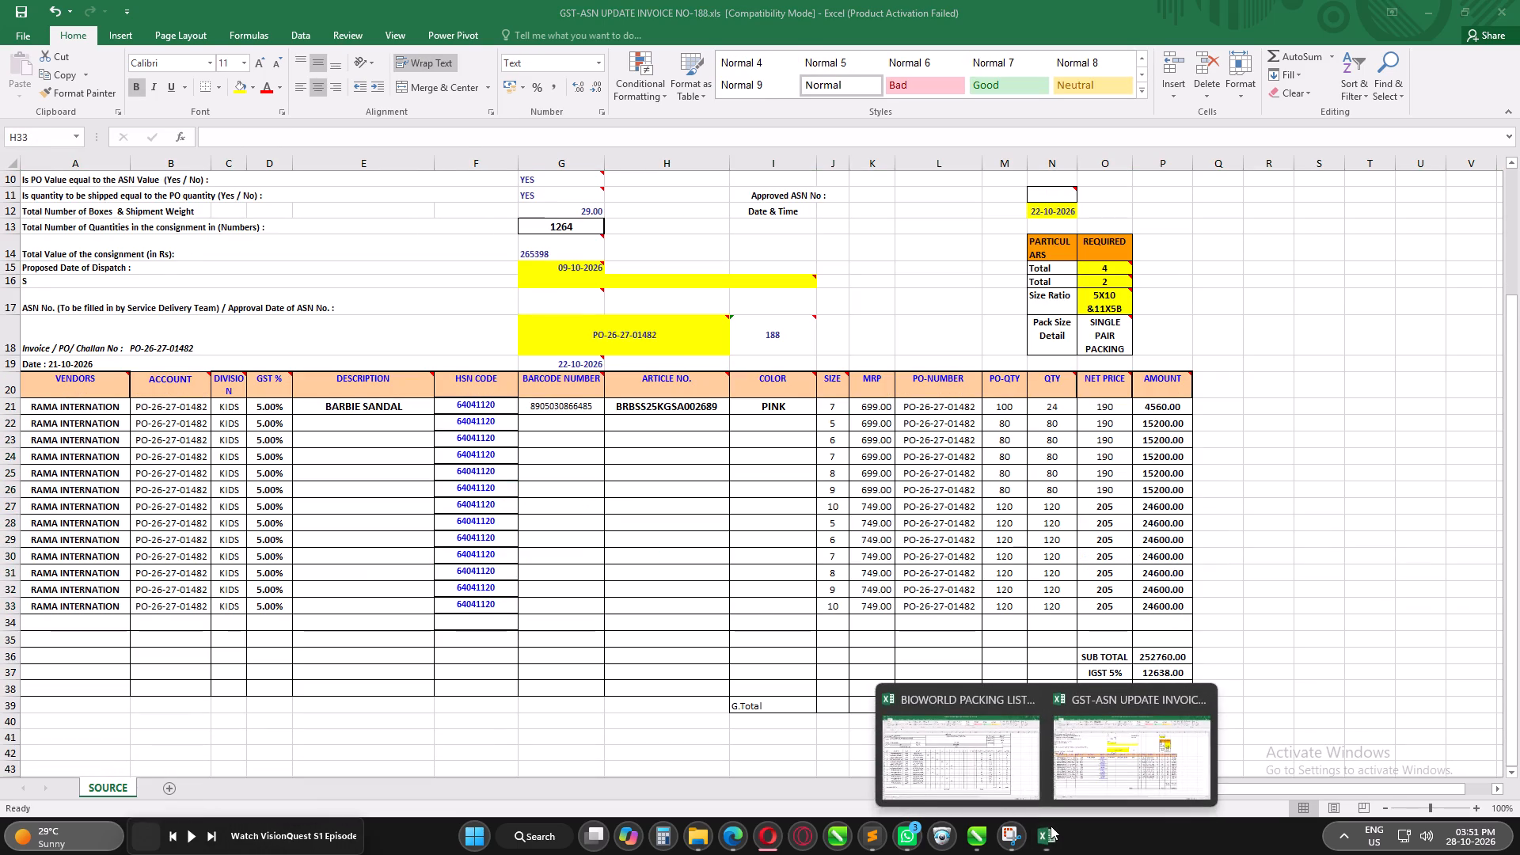
click(968, 753)
scroll(362, 512, up, 2)
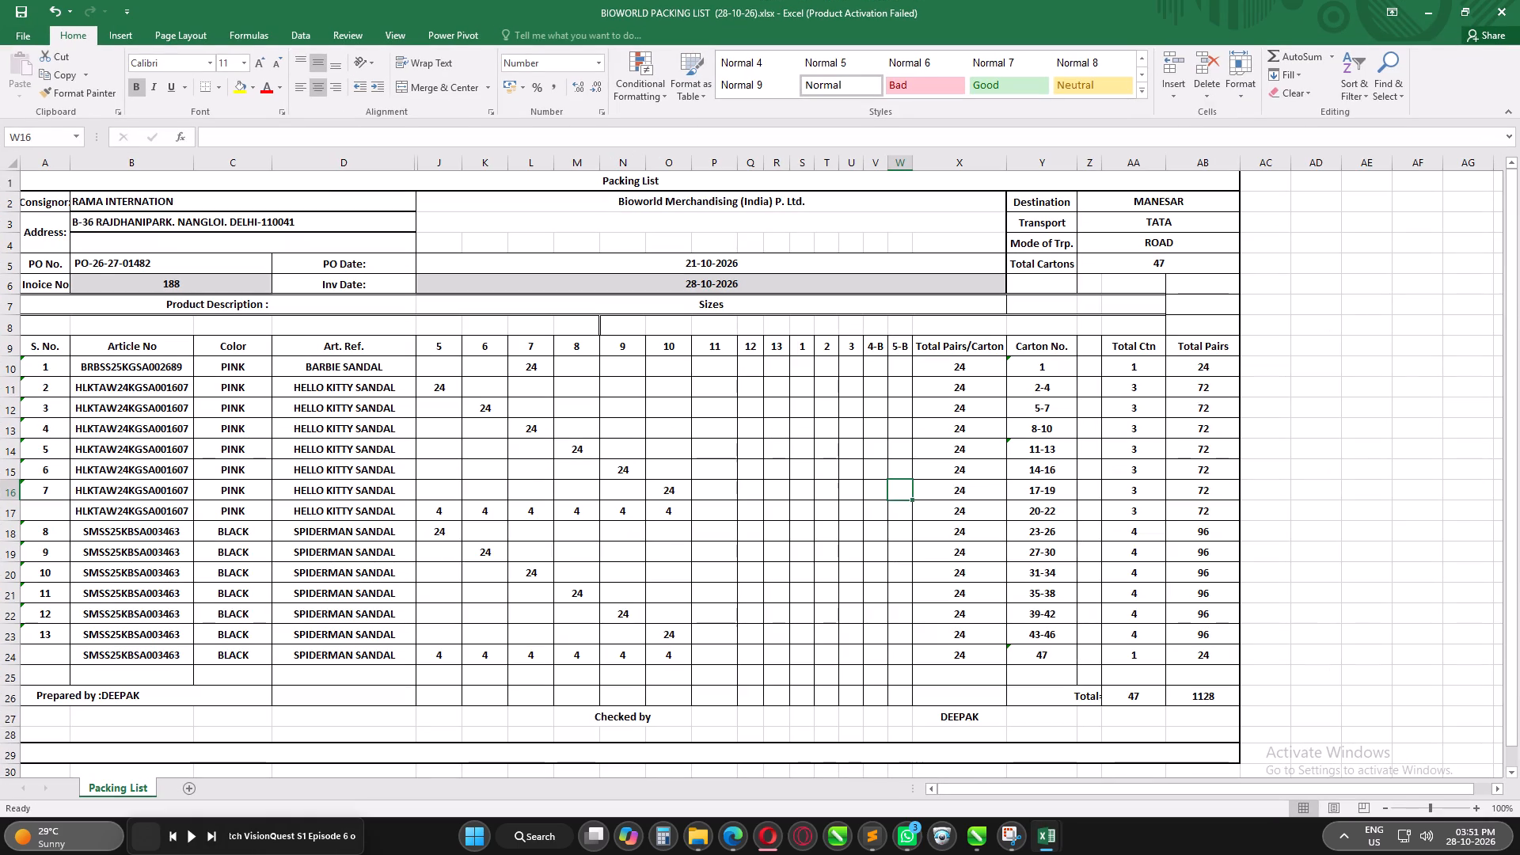
click(148, 390)
key(ctrl+c)
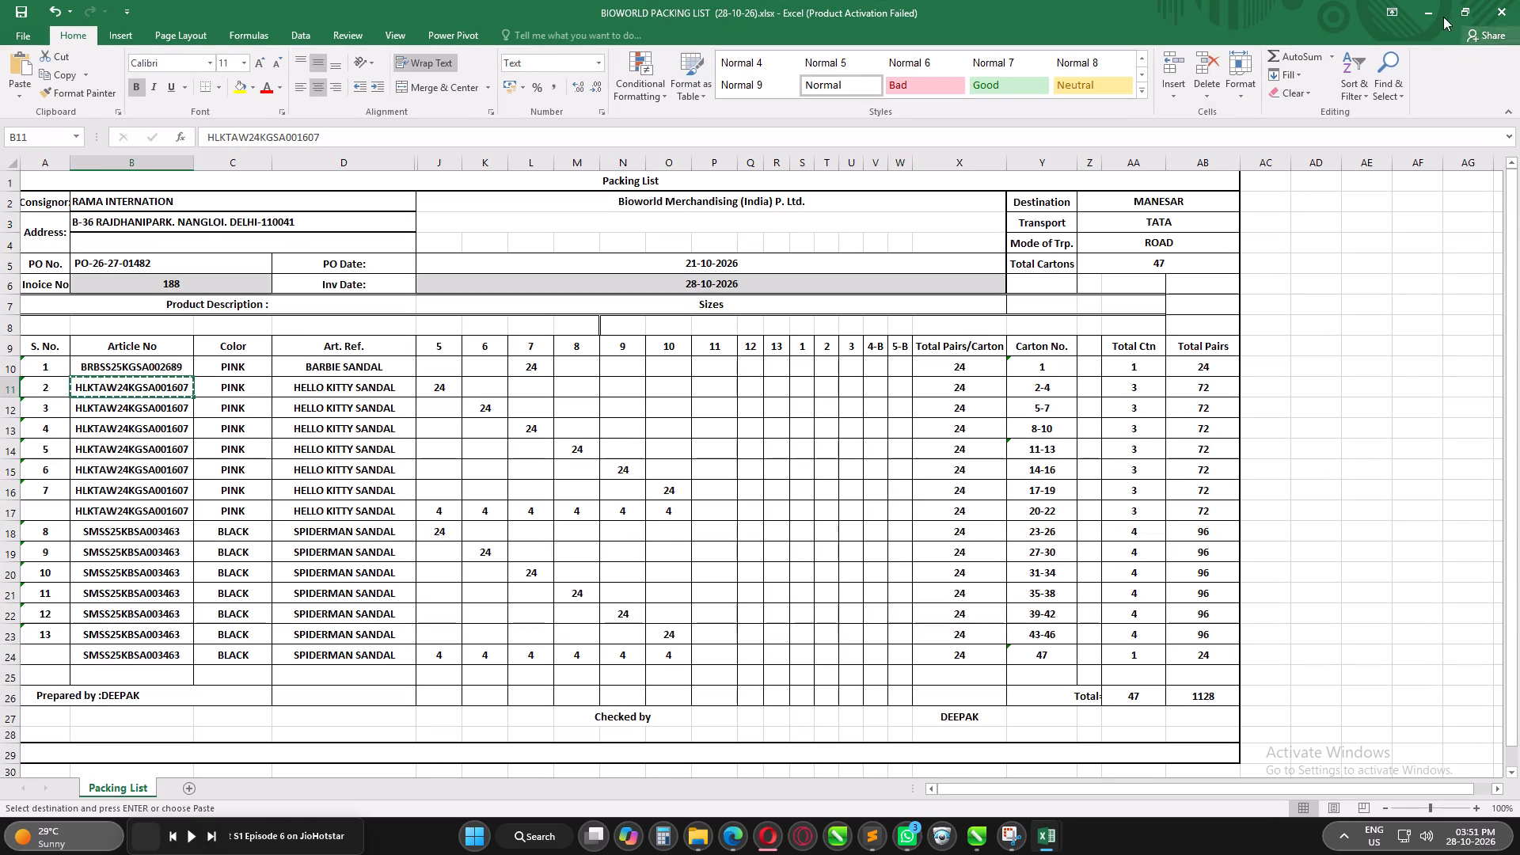
click(1428, 12)
click(665, 425)
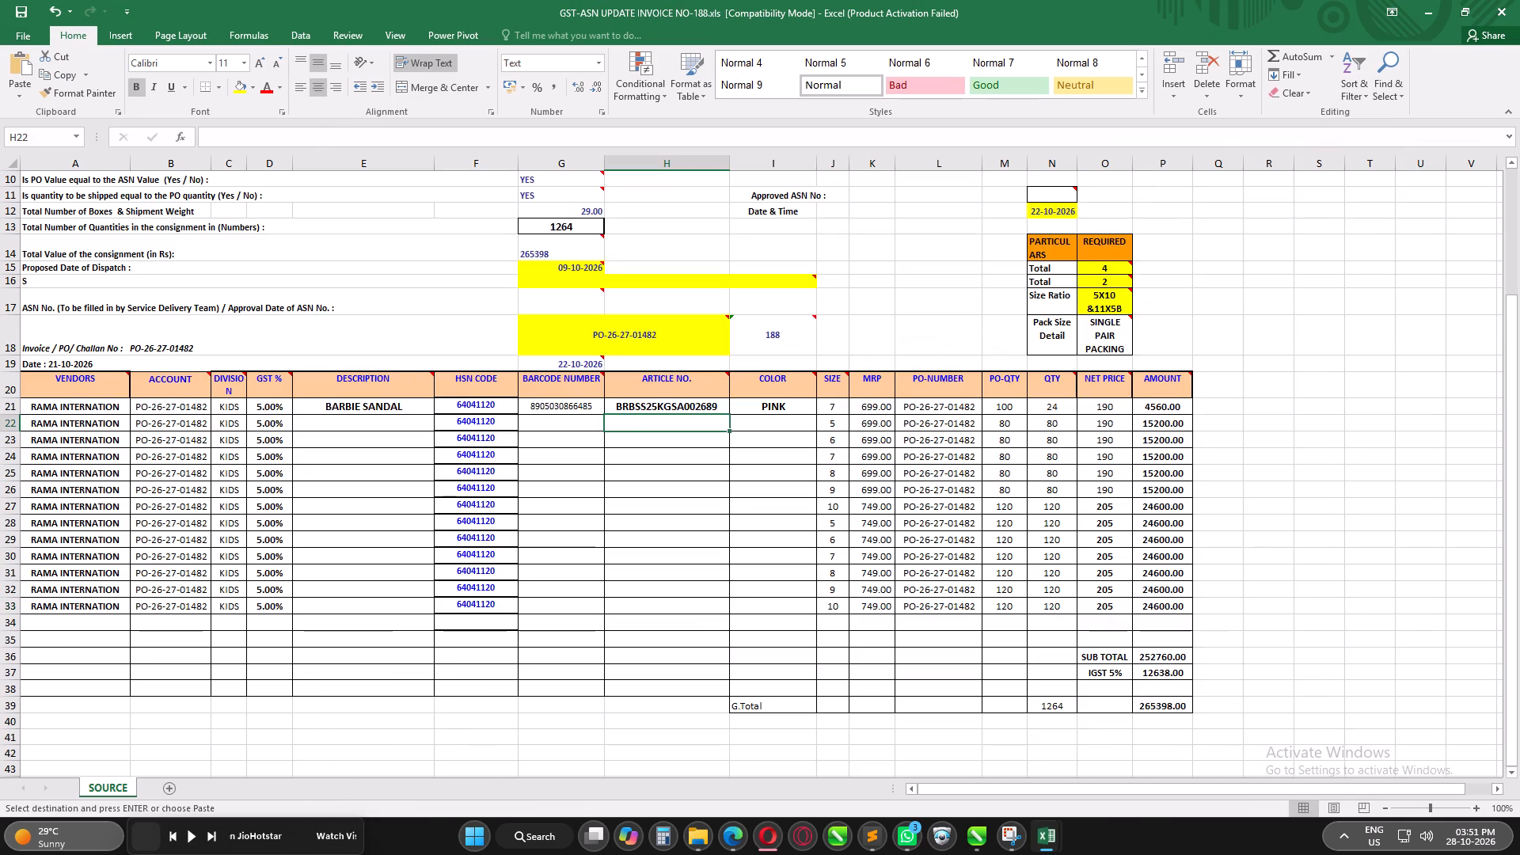
key(ctrl+v)
Set the colour of row 22 to PINK and its description to HELLO KITTY.
click(771, 420)
text(PINK)
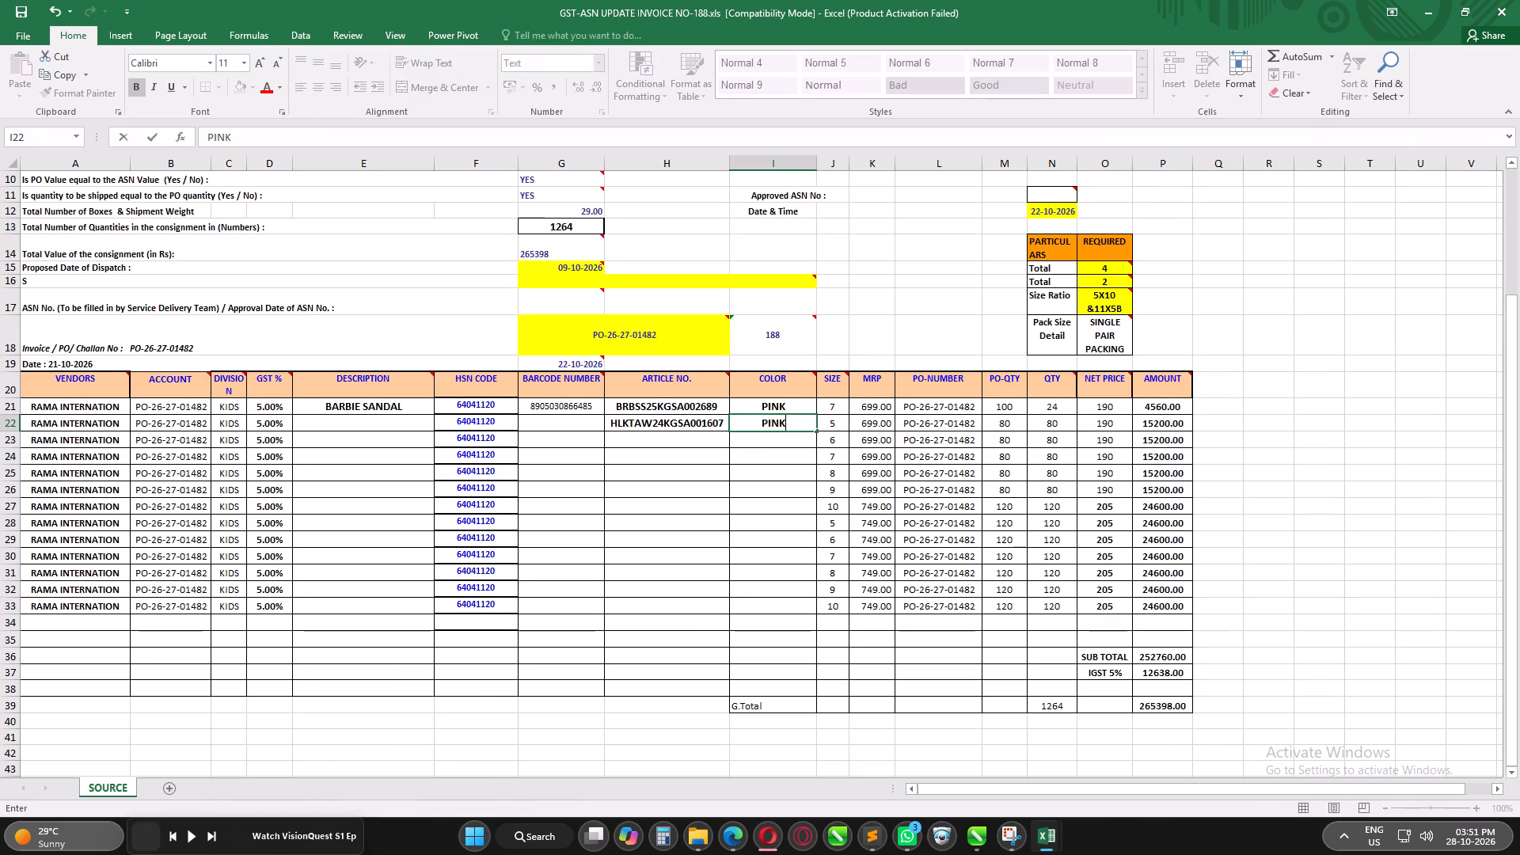
click(362, 420)
text(HELLO KITTY)
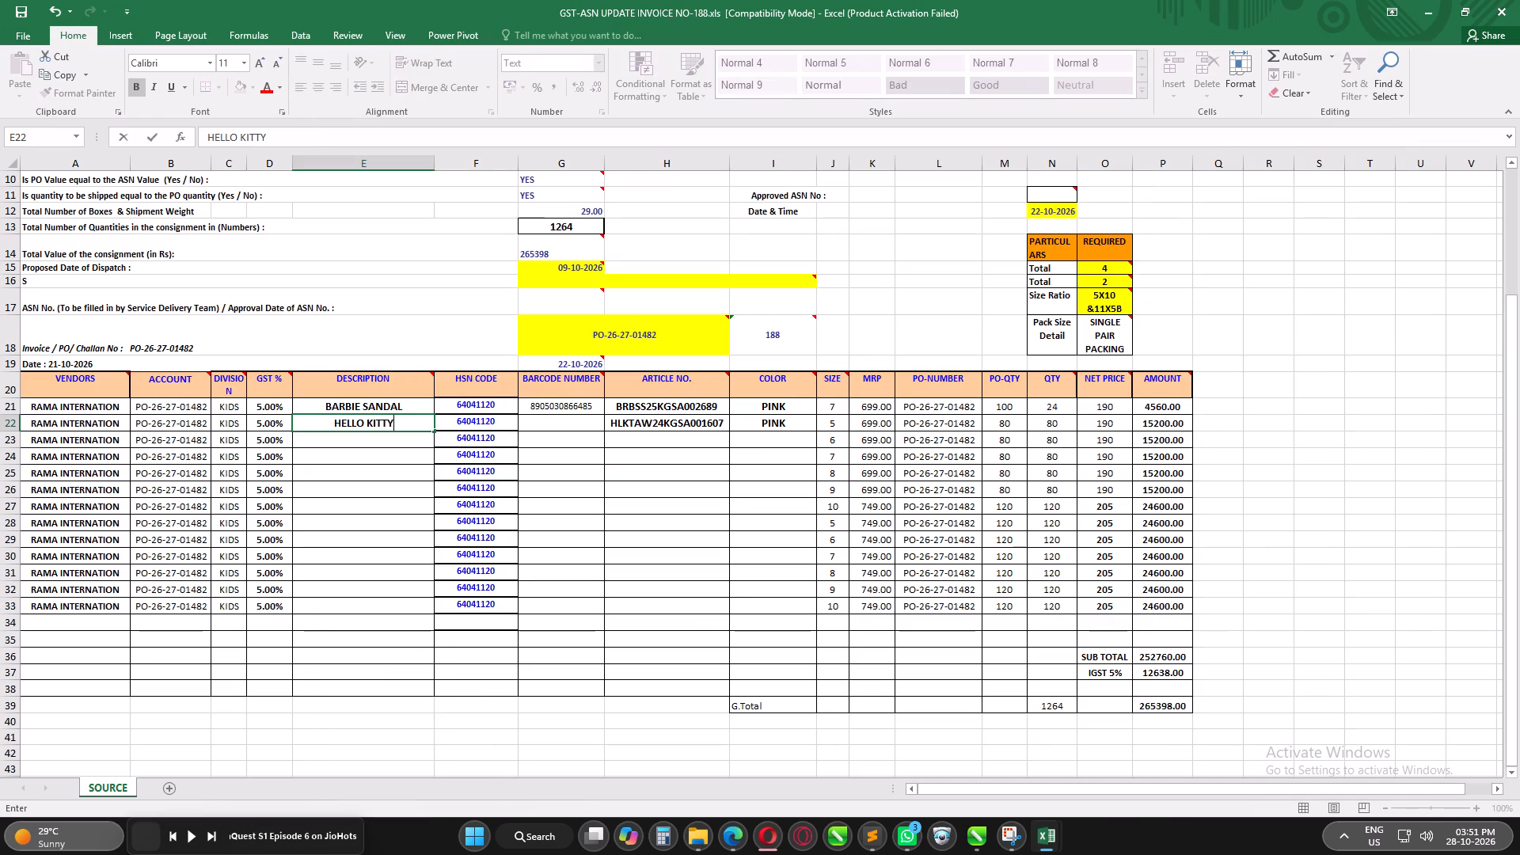
key(Return)
Copy row 22's article number HLKTAW24KGSA001607 and colour PINK down through row 27 and save the workbook.
key(Up)
key(Right)
key(Right)
key(Right)
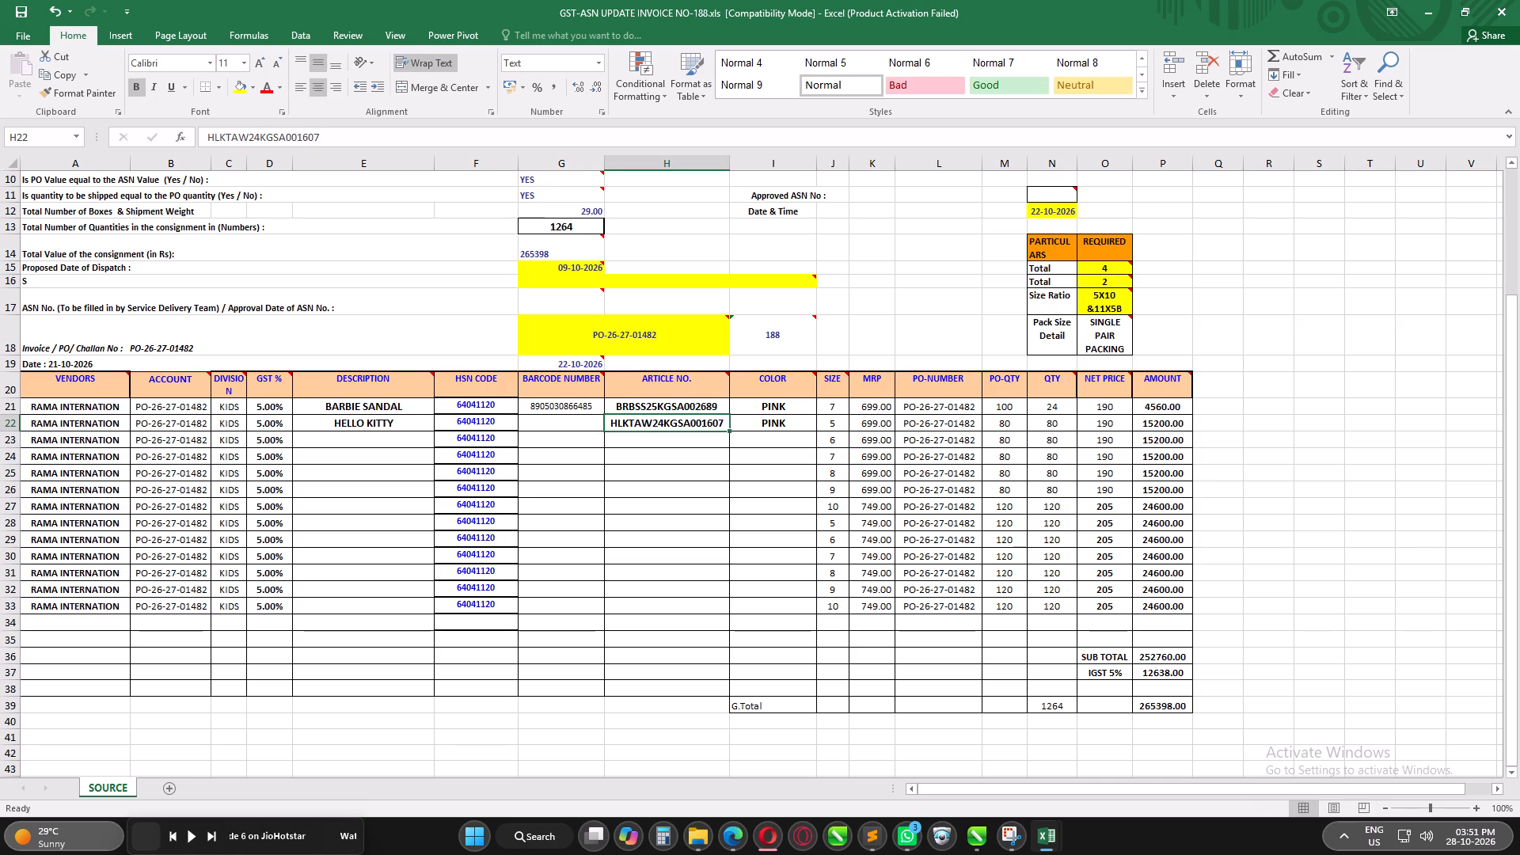
key(shift+Right)
key(ctrl+c)
key(shift+Down)
key(shift+Down)
key(shift+Down)
key(shift+Down)
key(shift+Down)
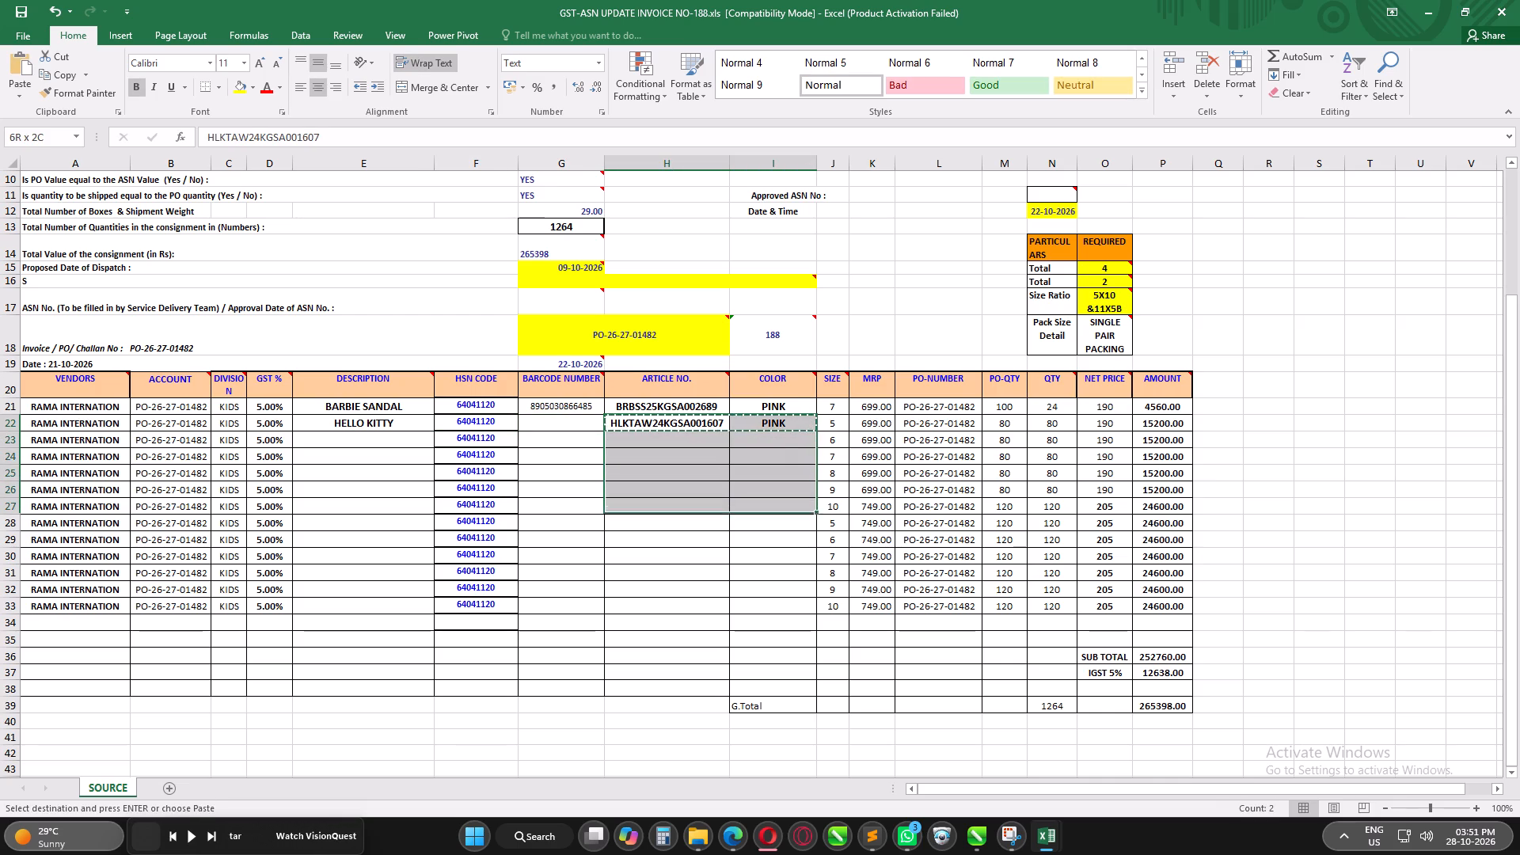
key(ctrl+v)
click(779, 519)
key(ctrl+s)
Copy the HELLO KITTY description from row 22 into rows 23 to 27.
click(411, 427)
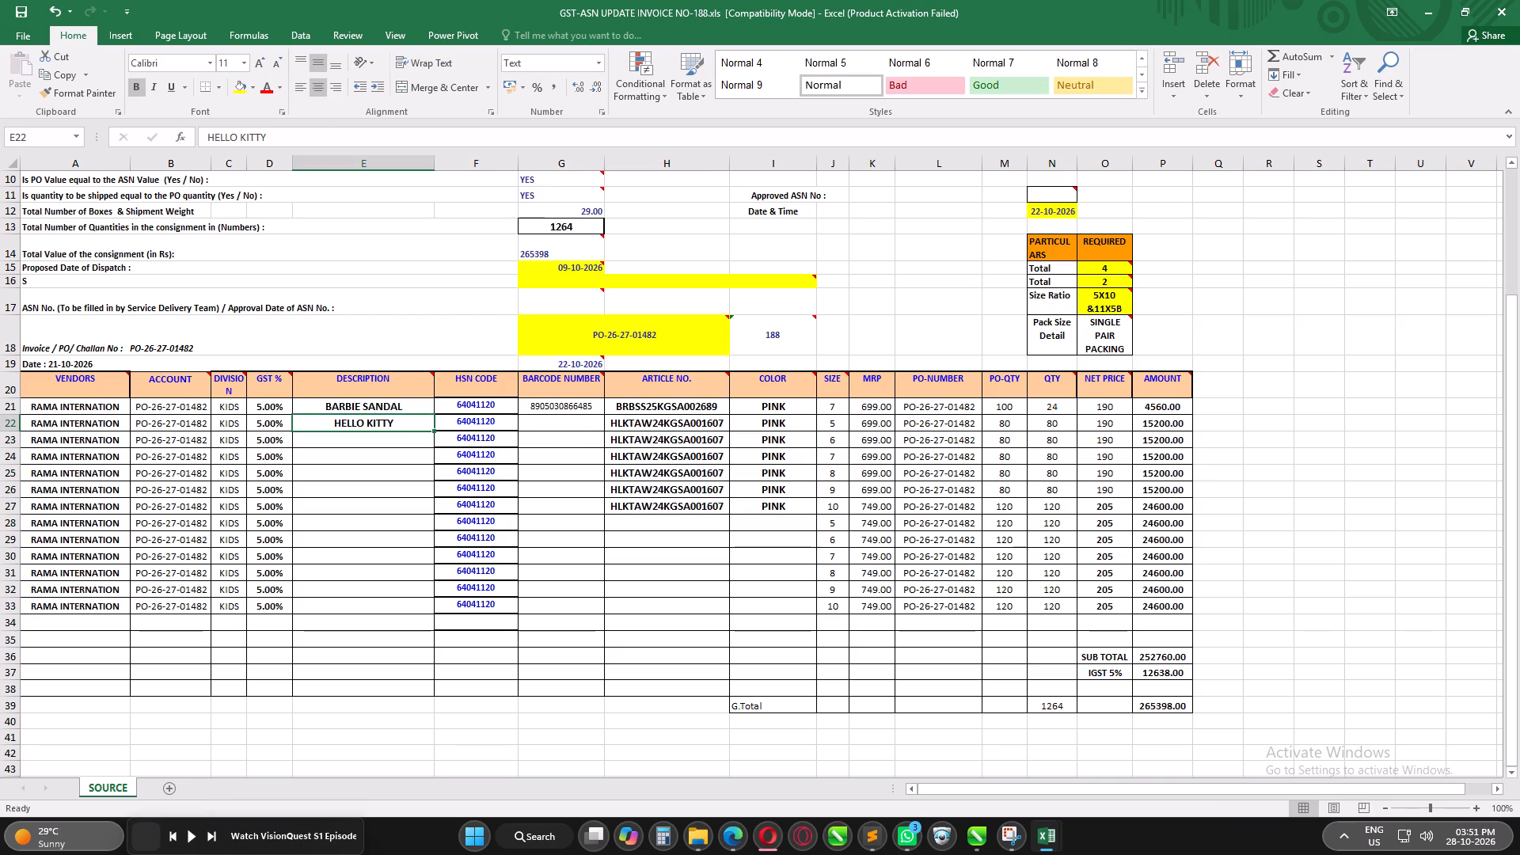
key(ctrl+c)
drag(408, 439, 416, 501)
key(ctrl+v)
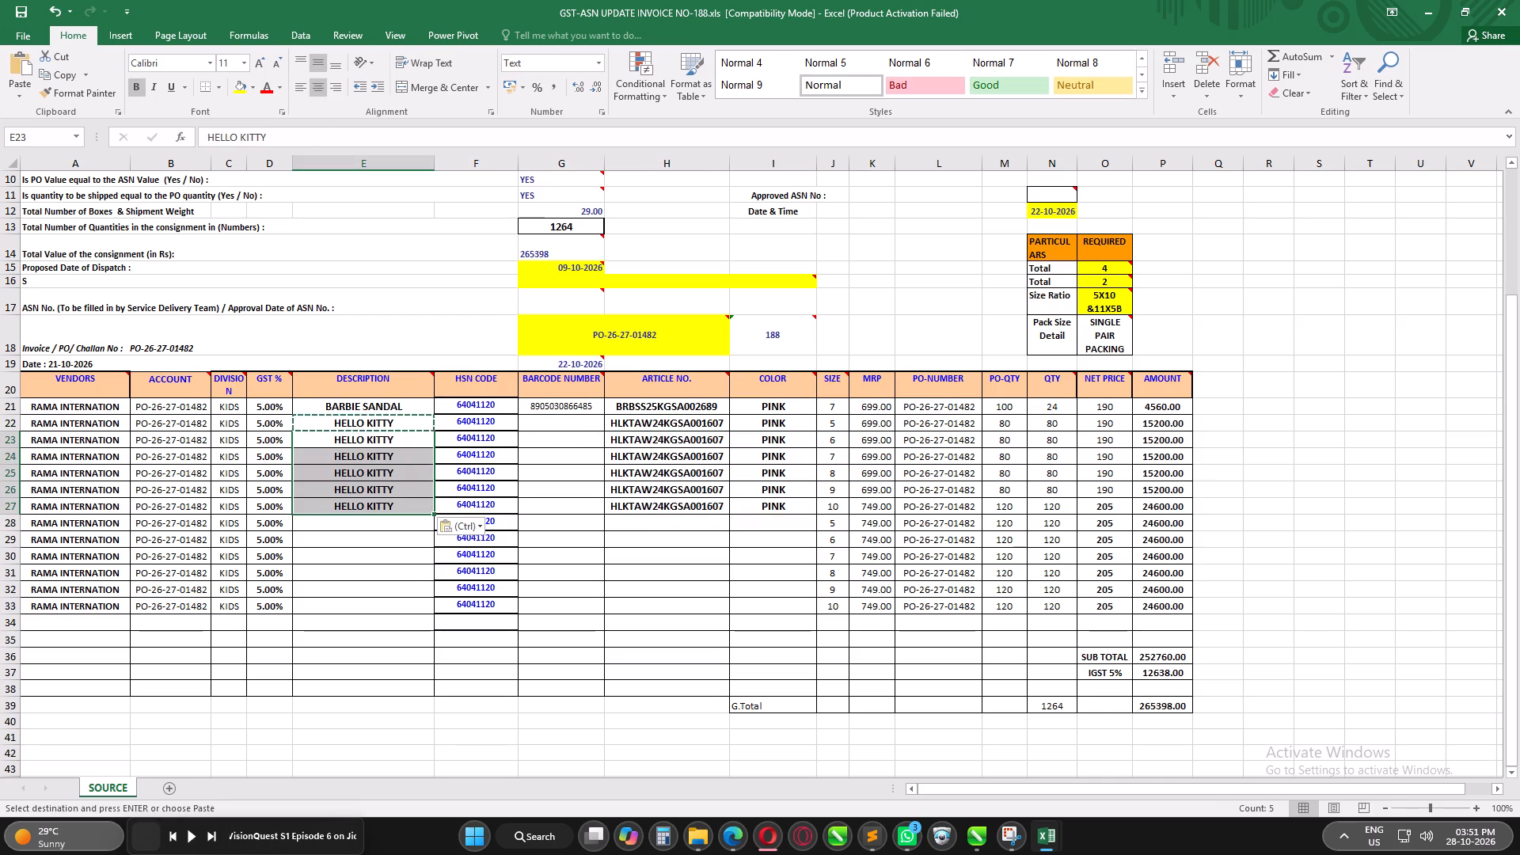
click(929, 674)
Copy article number SMSS25KBSA003463 and colour BLACK from the packing list into ASN row 28.
click(1053, 839)
click(979, 781)
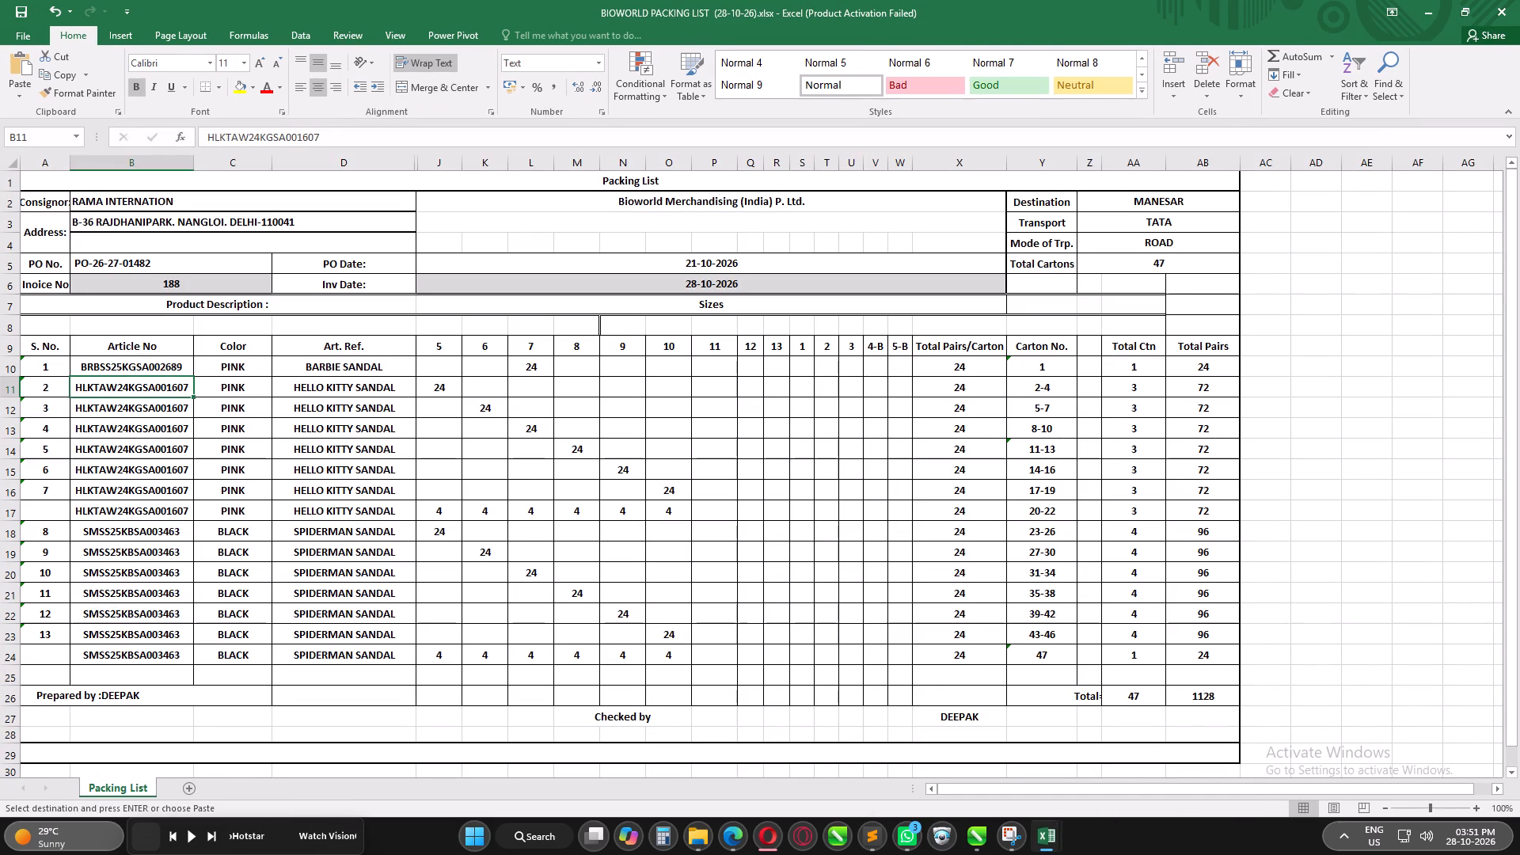
drag(120, 532, 241, 533)
key(ctrl+c)
click(1431, 9)
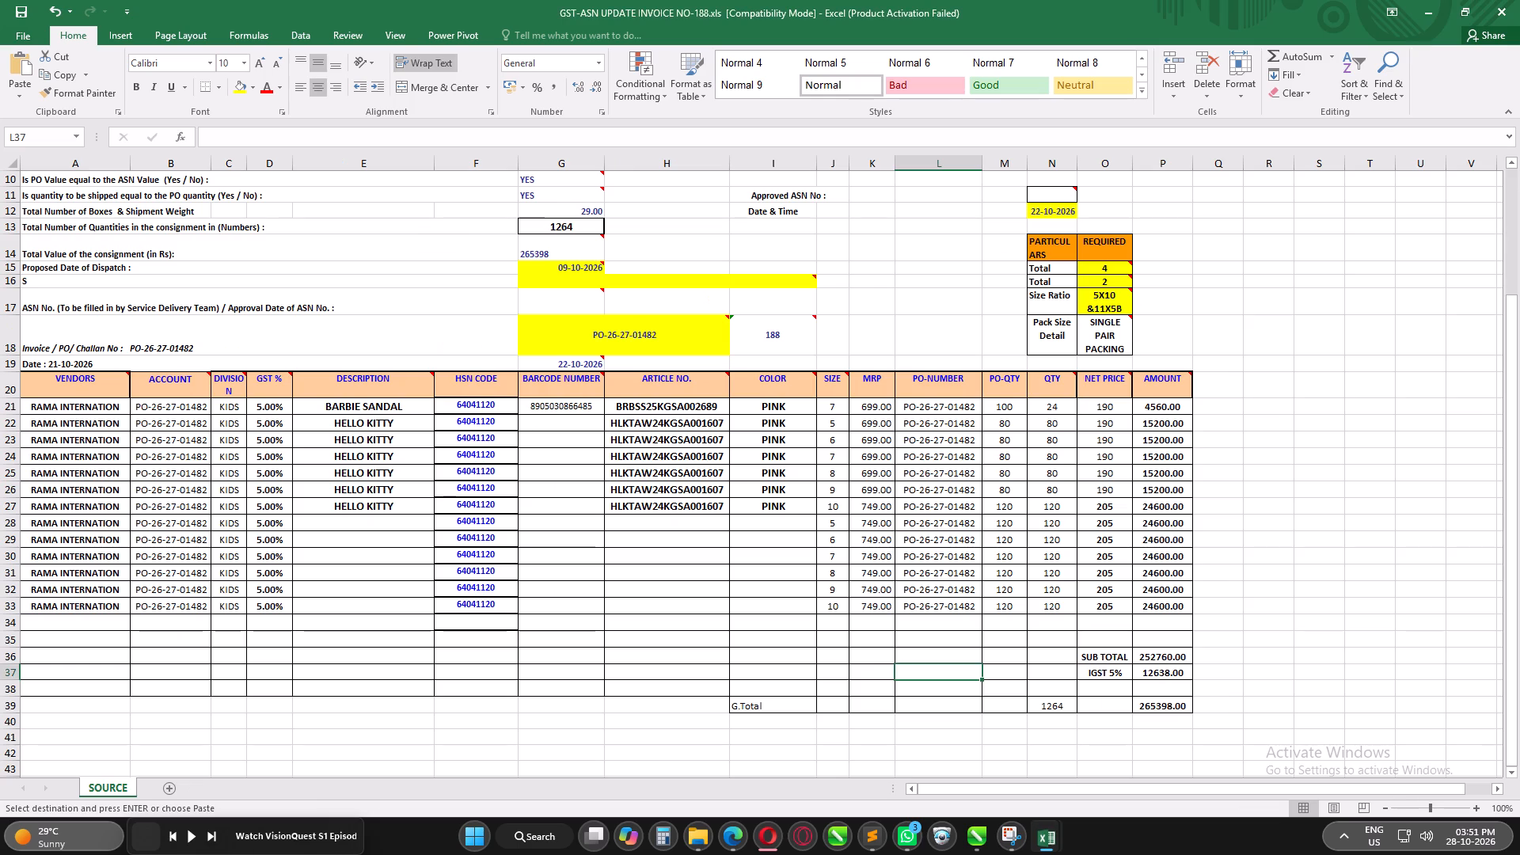
click(689, 522)
key(ctrl+v)
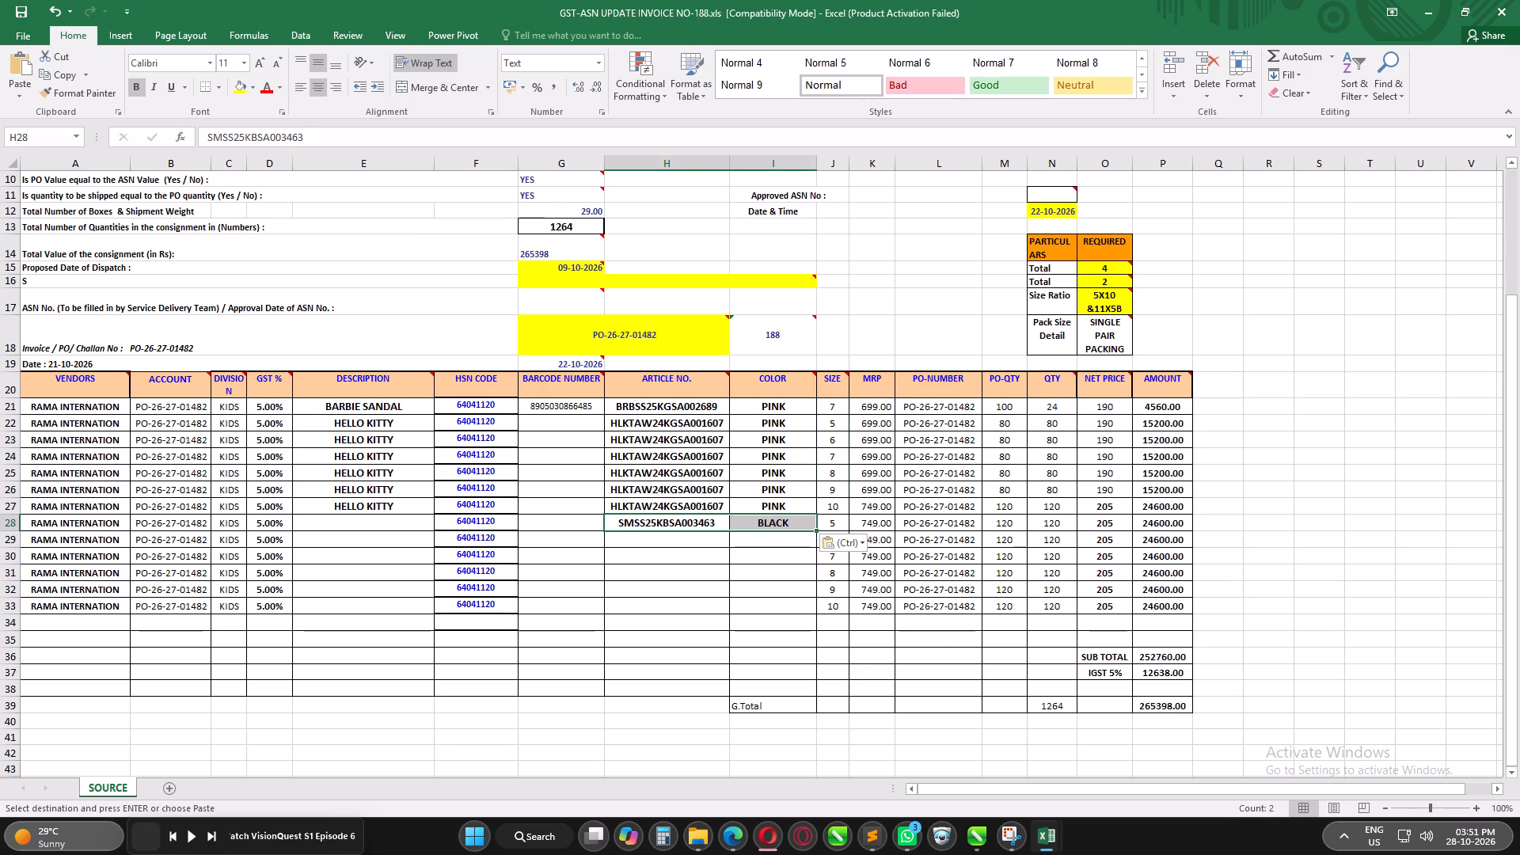
Copy row 28's article number SMSS25KBSA003463 and colour BLACK down through row 33.
key(ctrl+c)
key(ctrl+shift+Down)
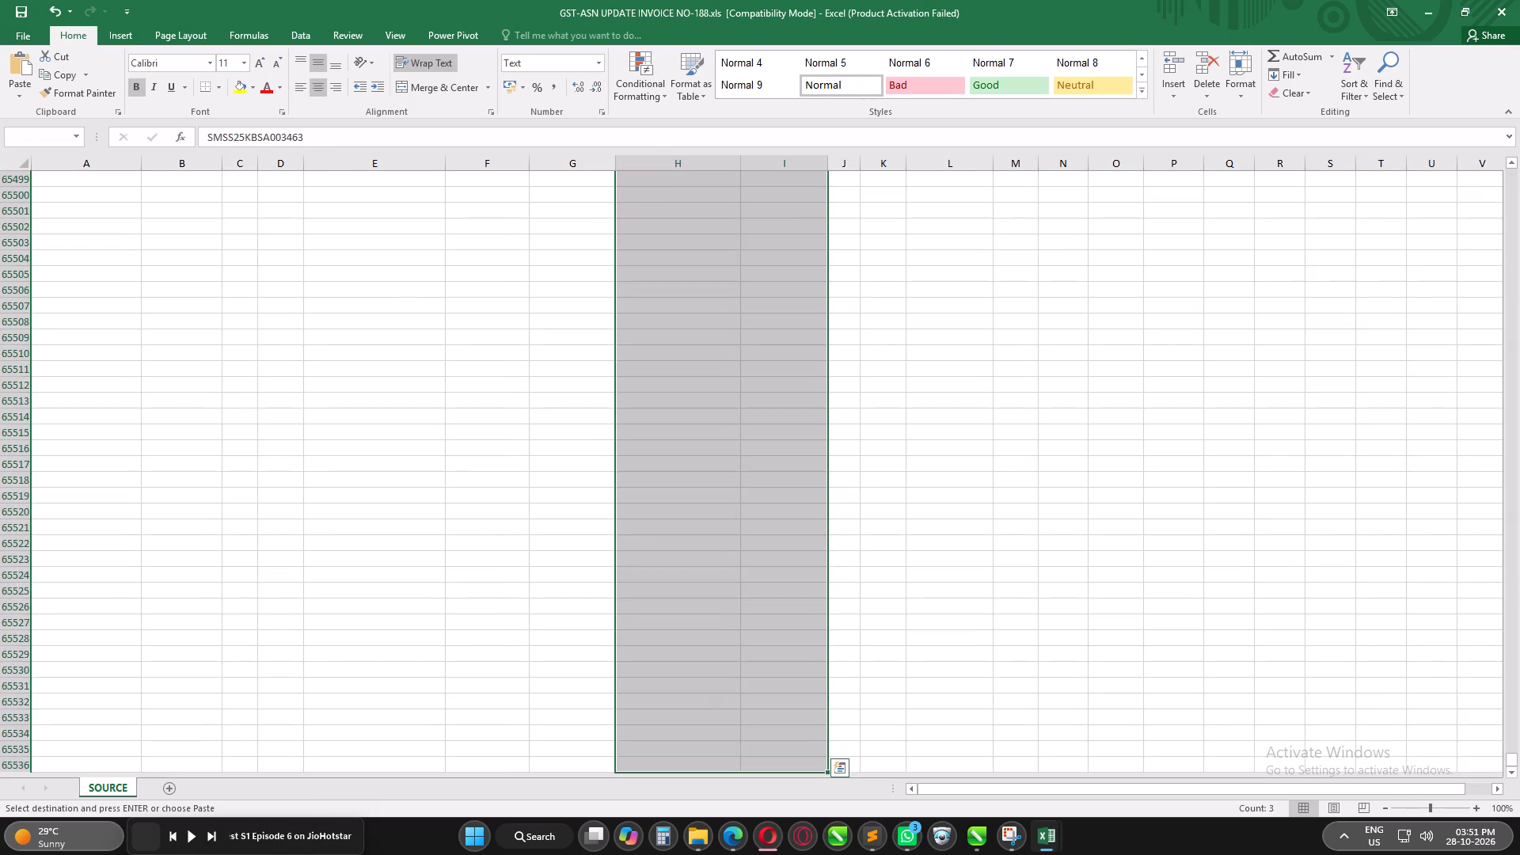
key(ctrl+shift+Up)
key(ctrl+shift+Up)
key(ctrl+shift+Up)
key(ctrl+shift+Up)
key(ctrl+shift+Down)
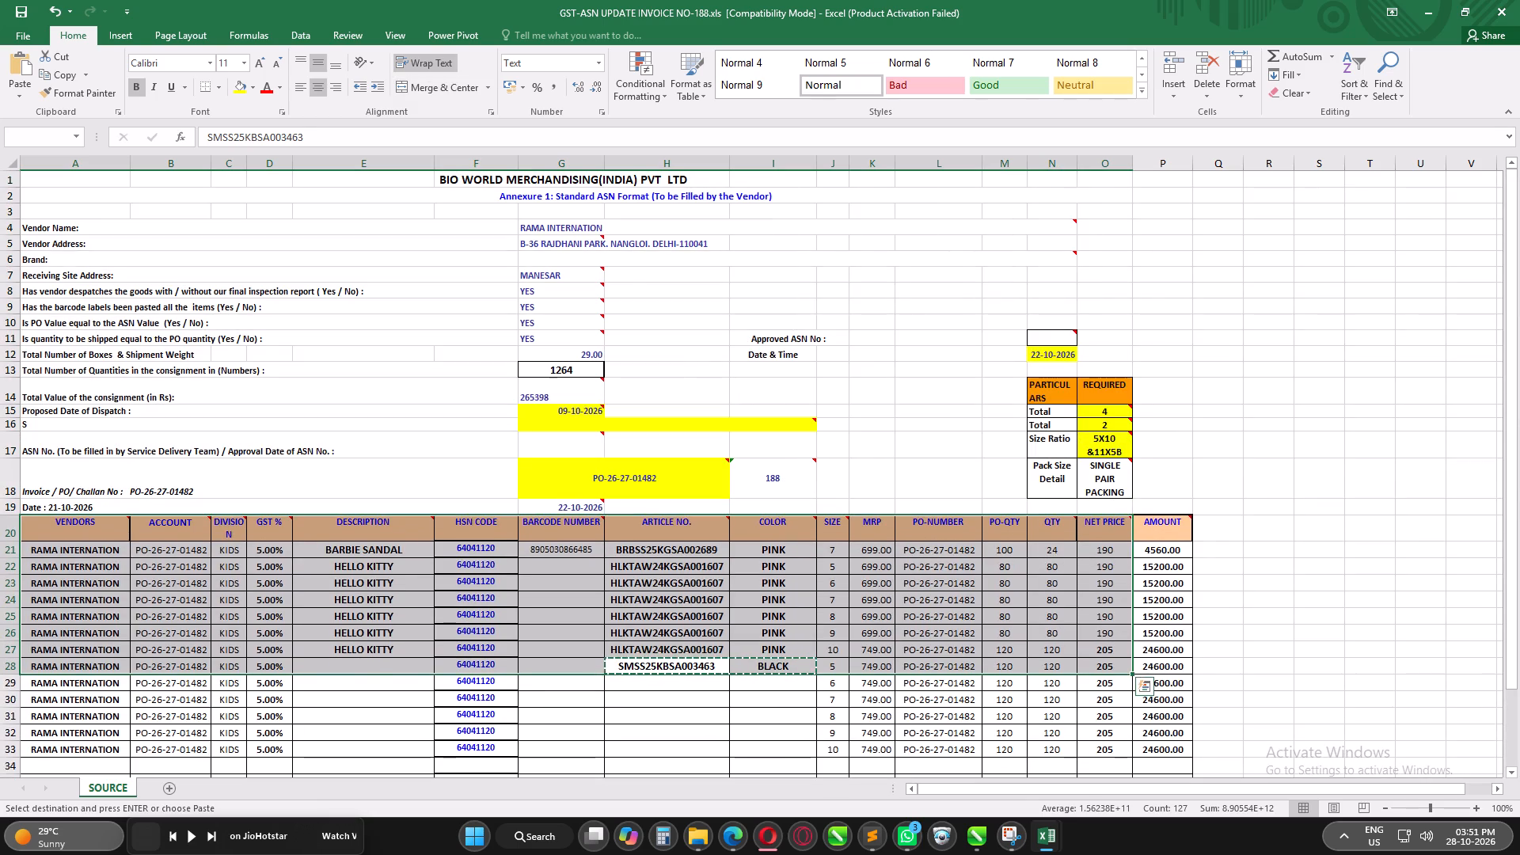
key(ctrl+shift+Down)
click(754, 690)
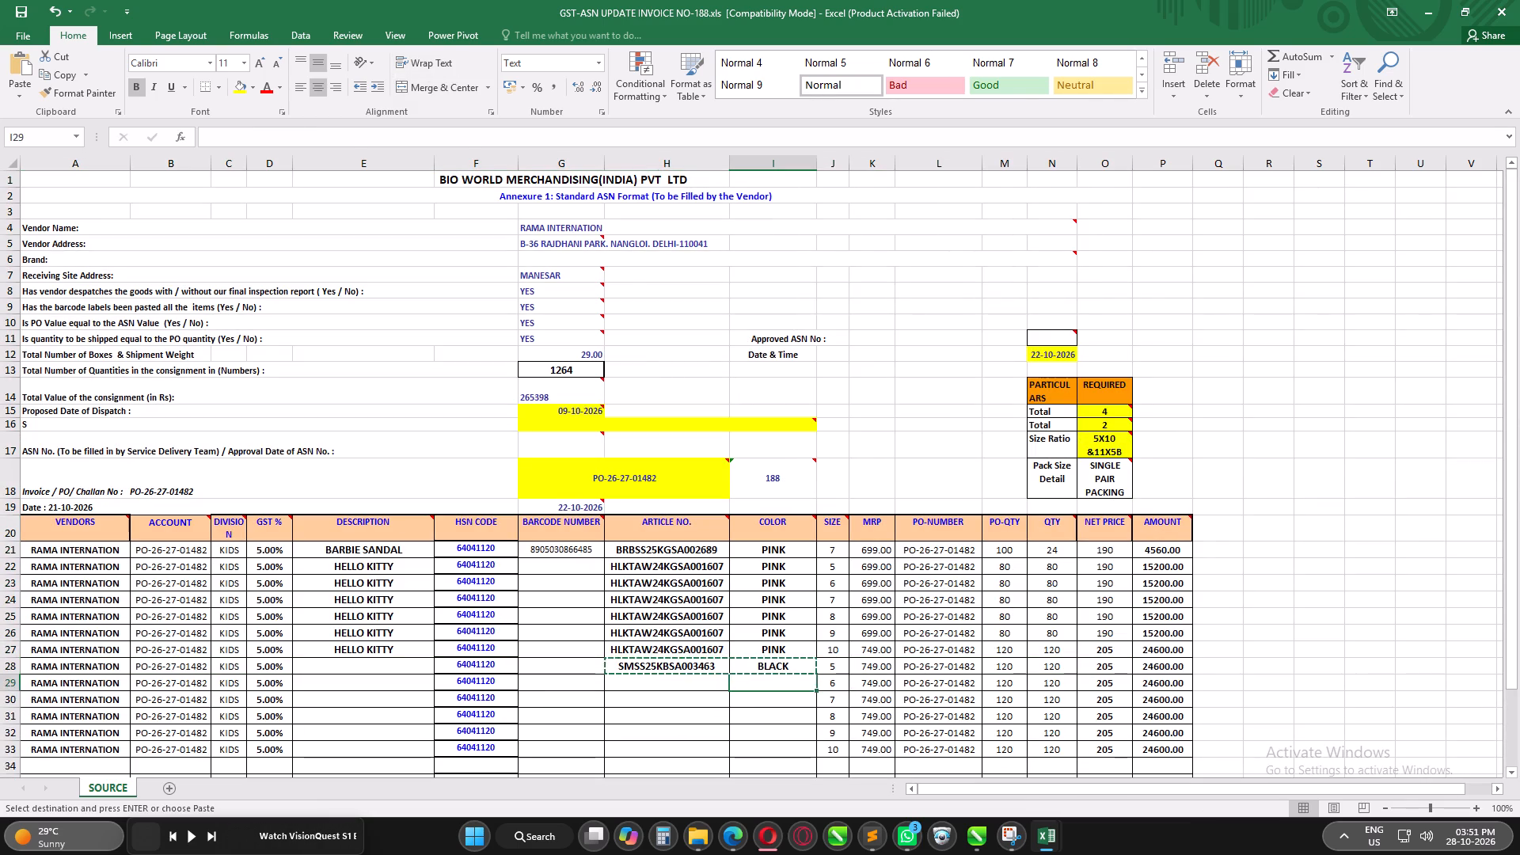
drag(712, 663, 773, 746)
key(ctrl+v)
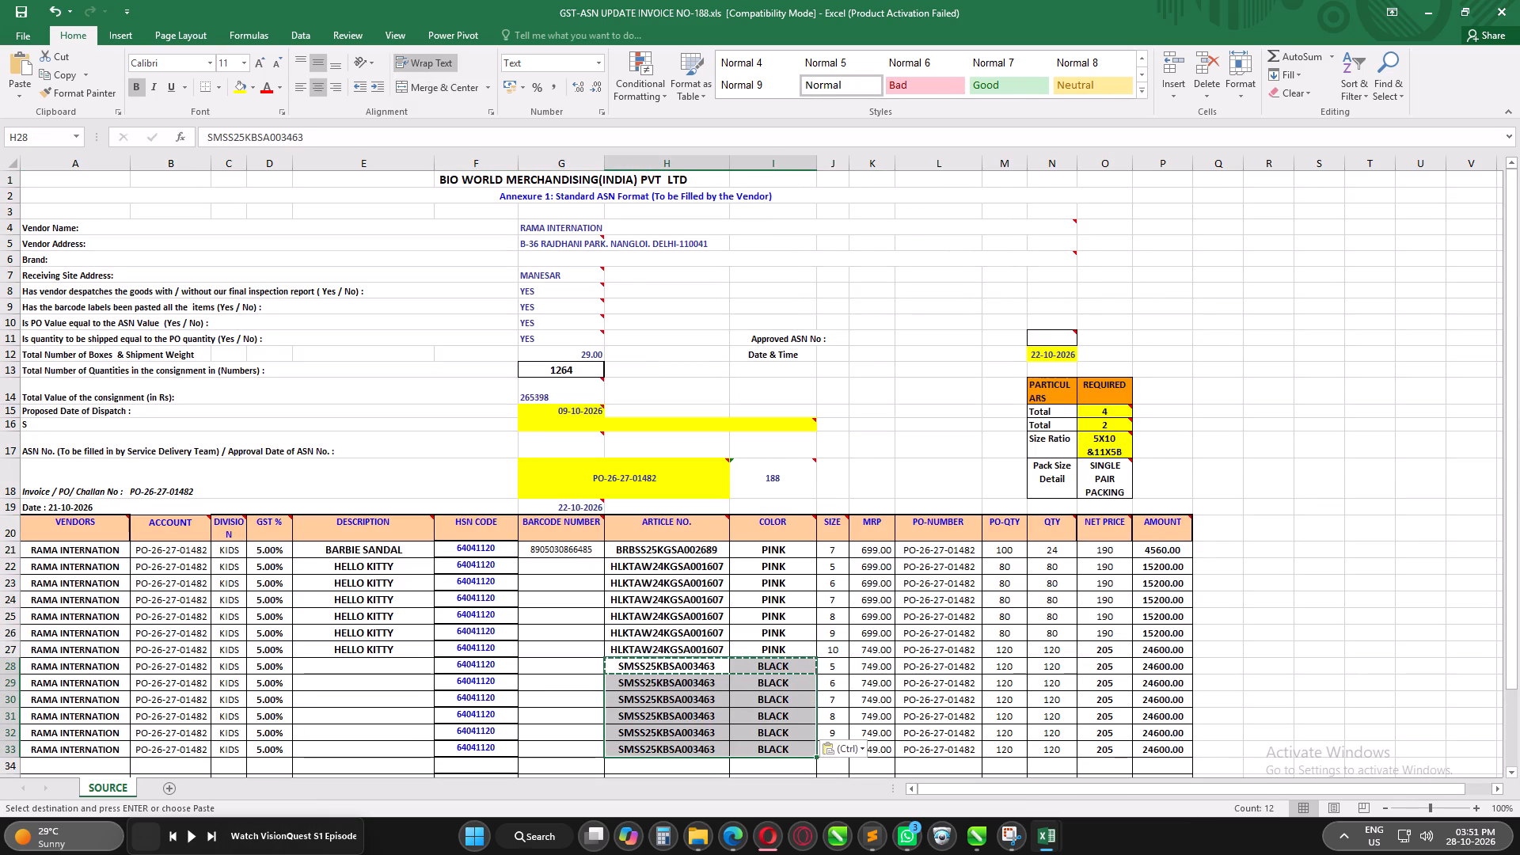
Set the description of rows 28 to 33 to SPIDERMAN SANDAL and save the workbook.
click(404, 666)
text(SPIDERMAN SANDA)
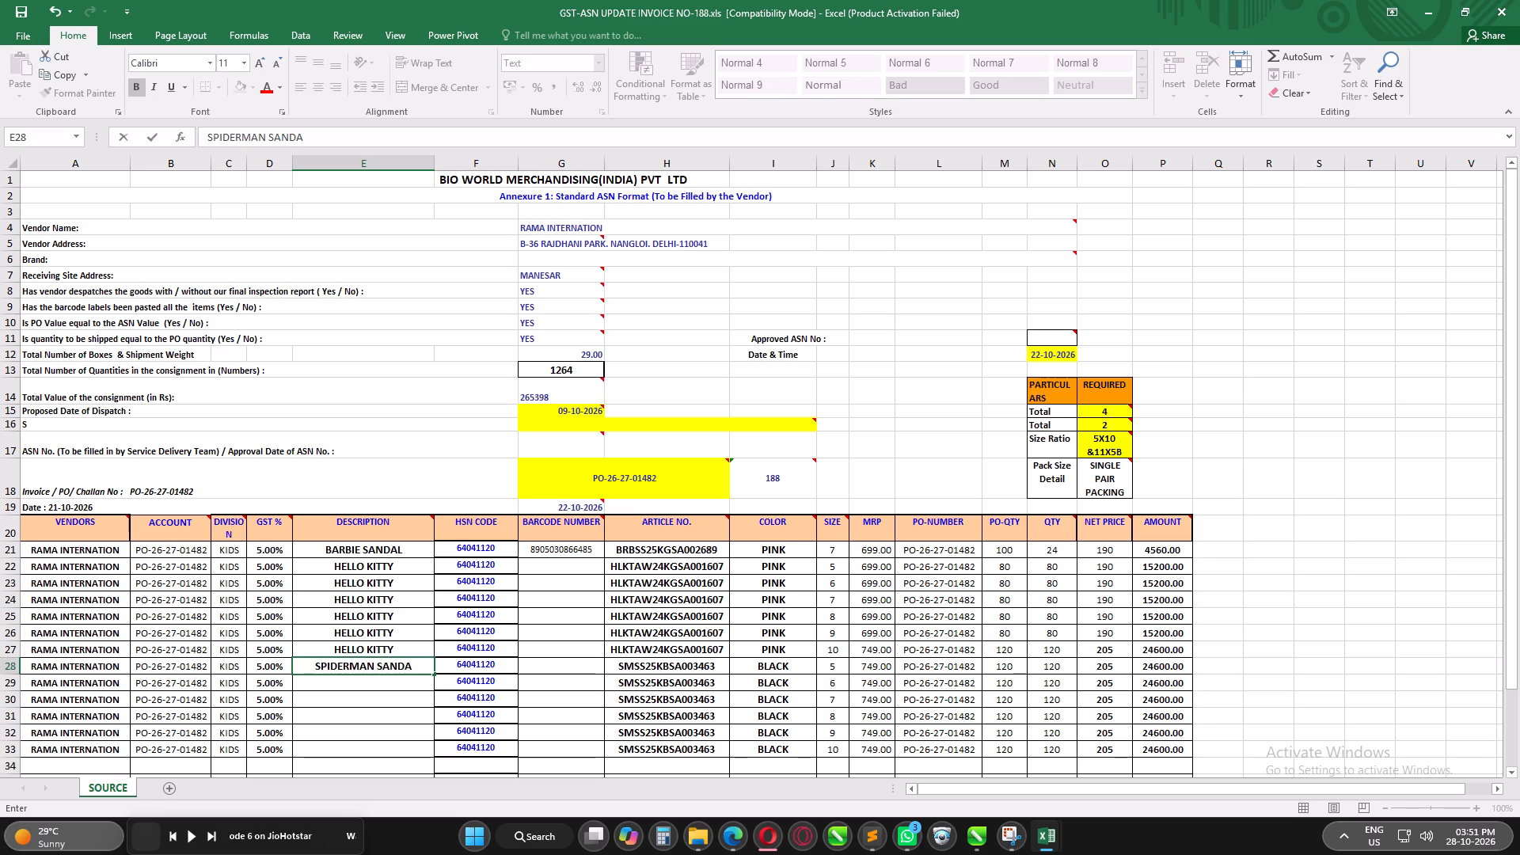
key(l)
key(Return)
key(Up)
key(ctrl+c)
key(shift+Down)
key(shift+Down)
key(shift+Down)
key(shift+Down)
key(shift+Down)
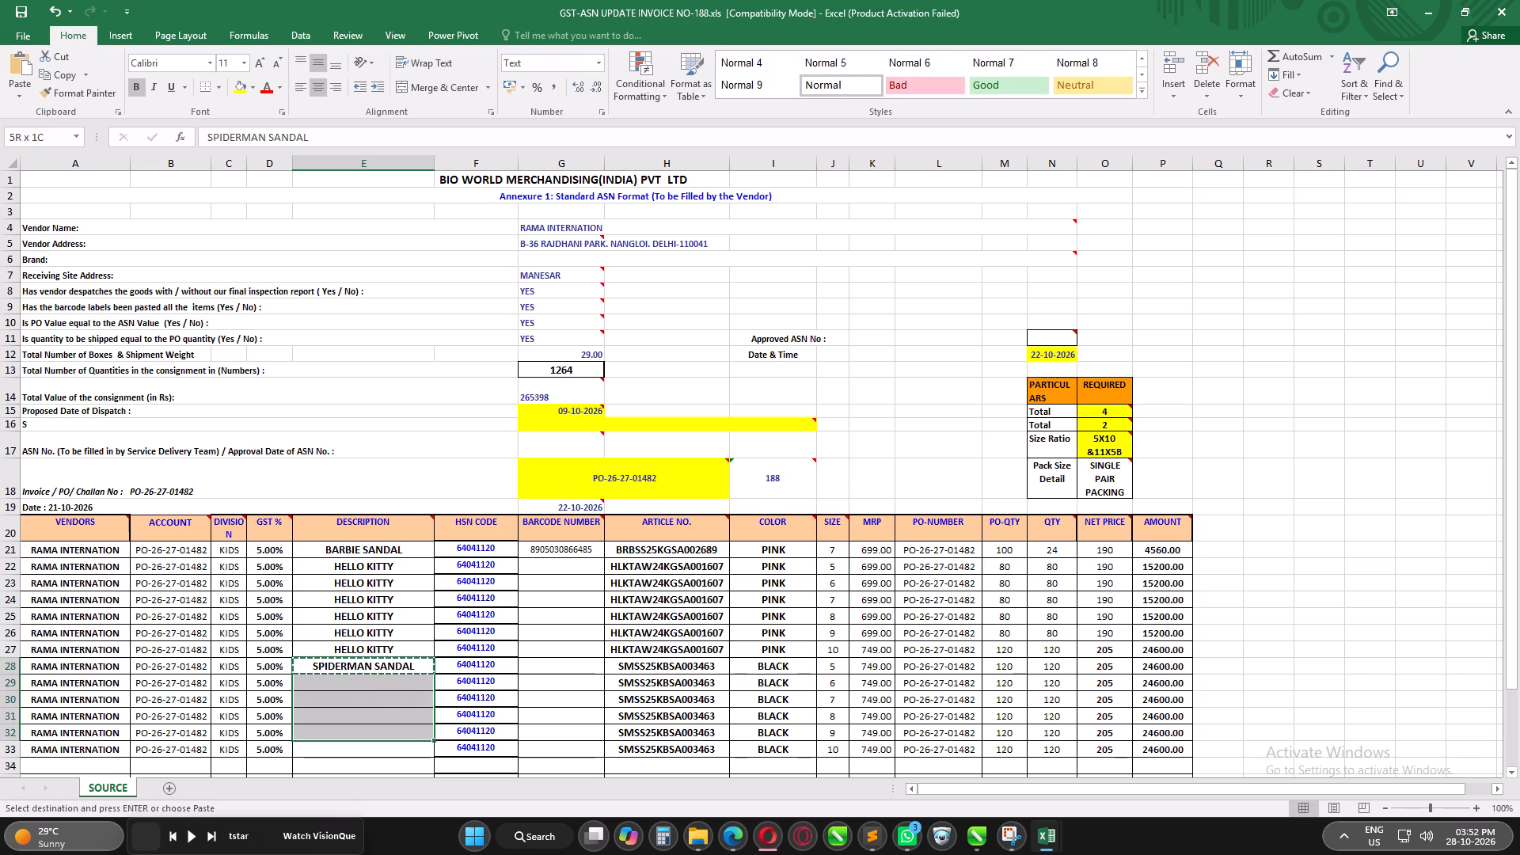
key(ctrl+v)
click(713, 629)
key(ctrl+s)
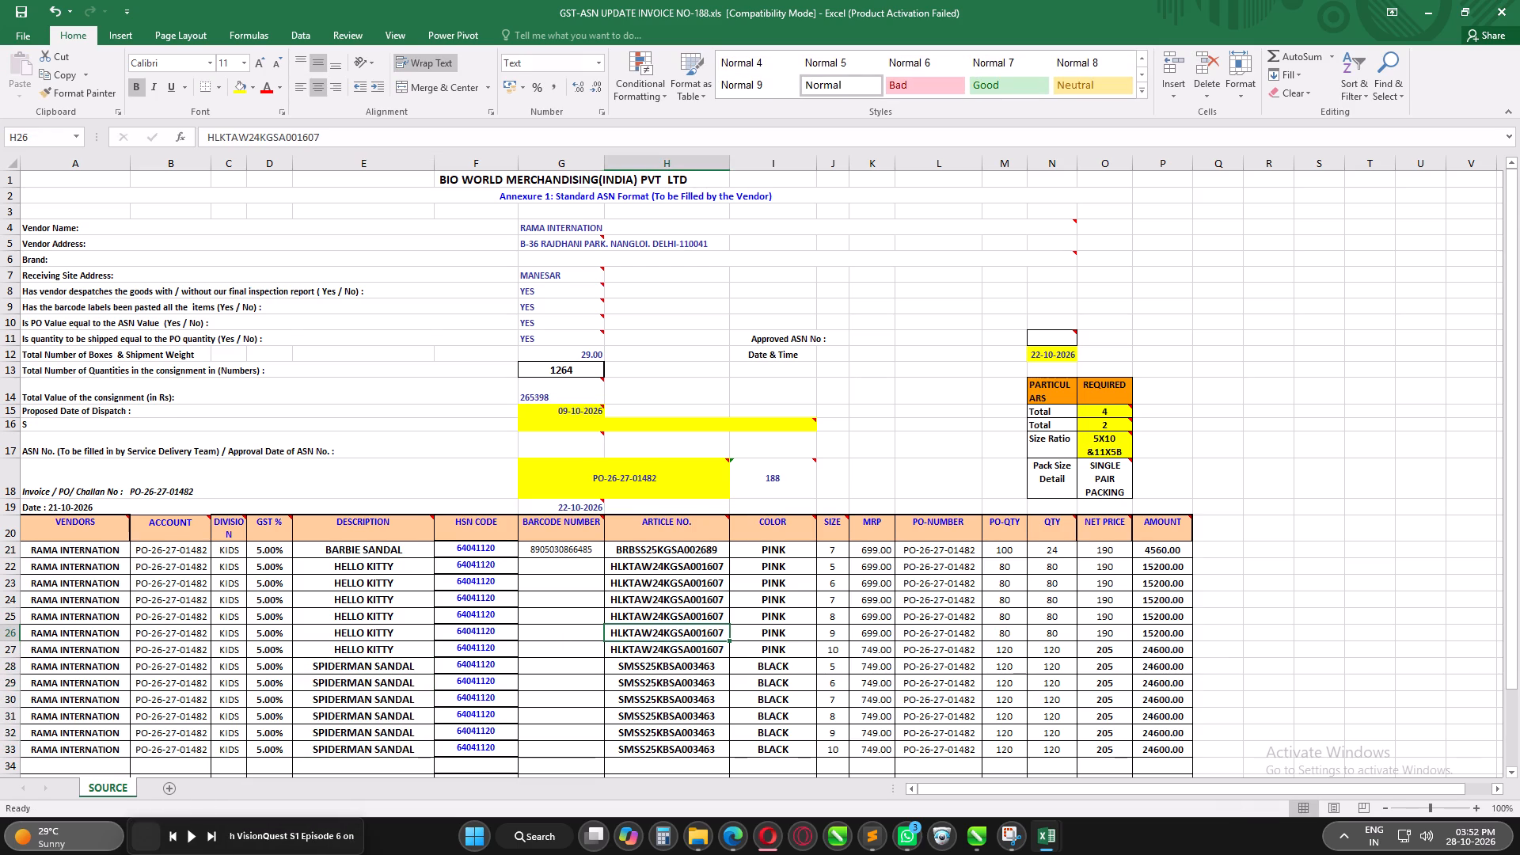
Switch to the purchase order PDF in Edge and search for 1607 to look up the Hello Kitty order quantities.
scroll(1067, 586, down, 1)
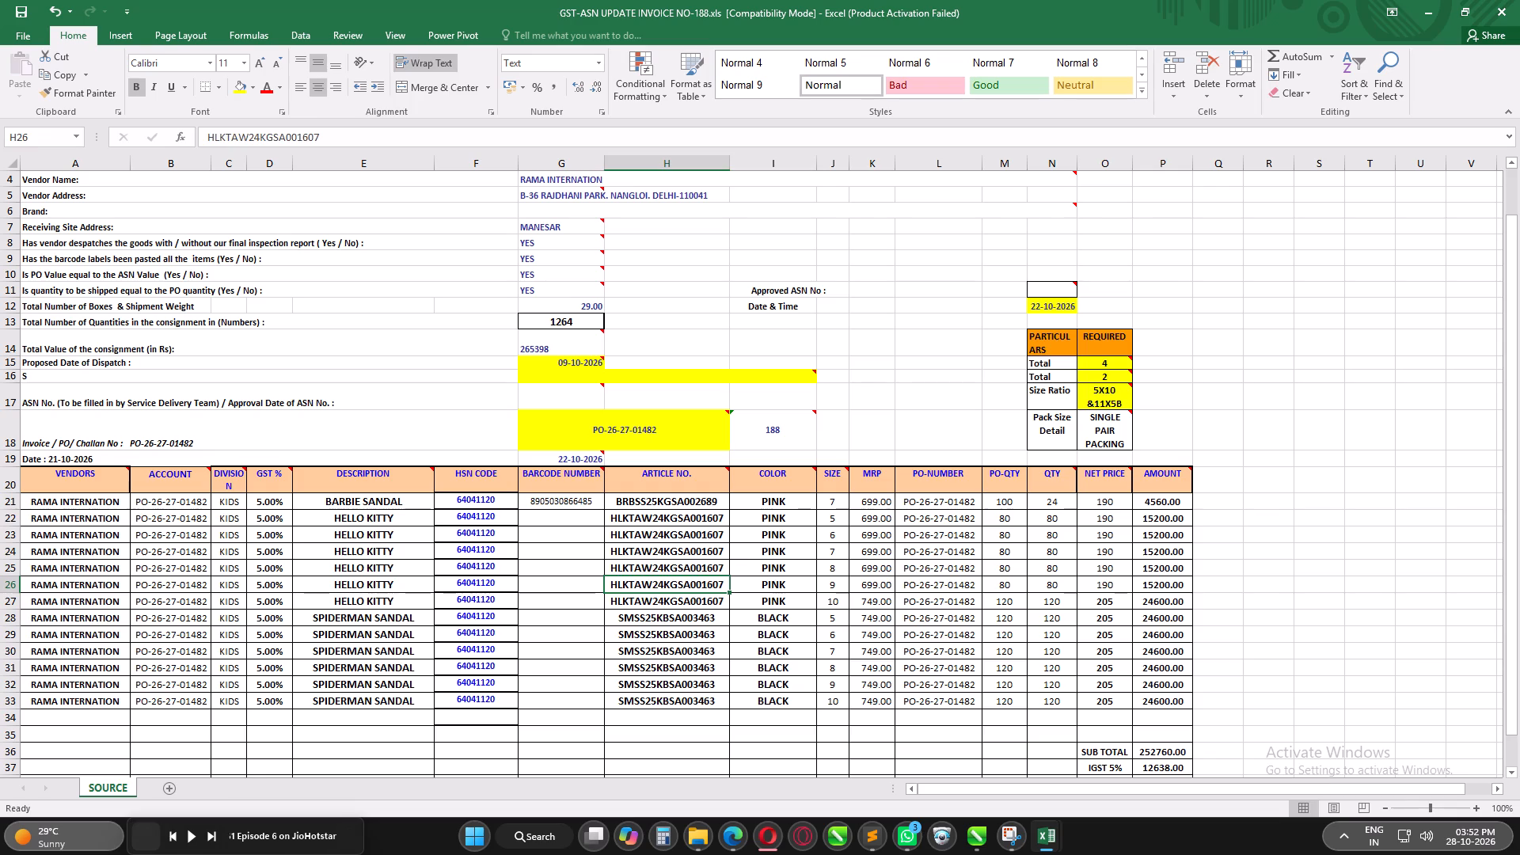
click(771, 522)
key(Right)
key(Right)
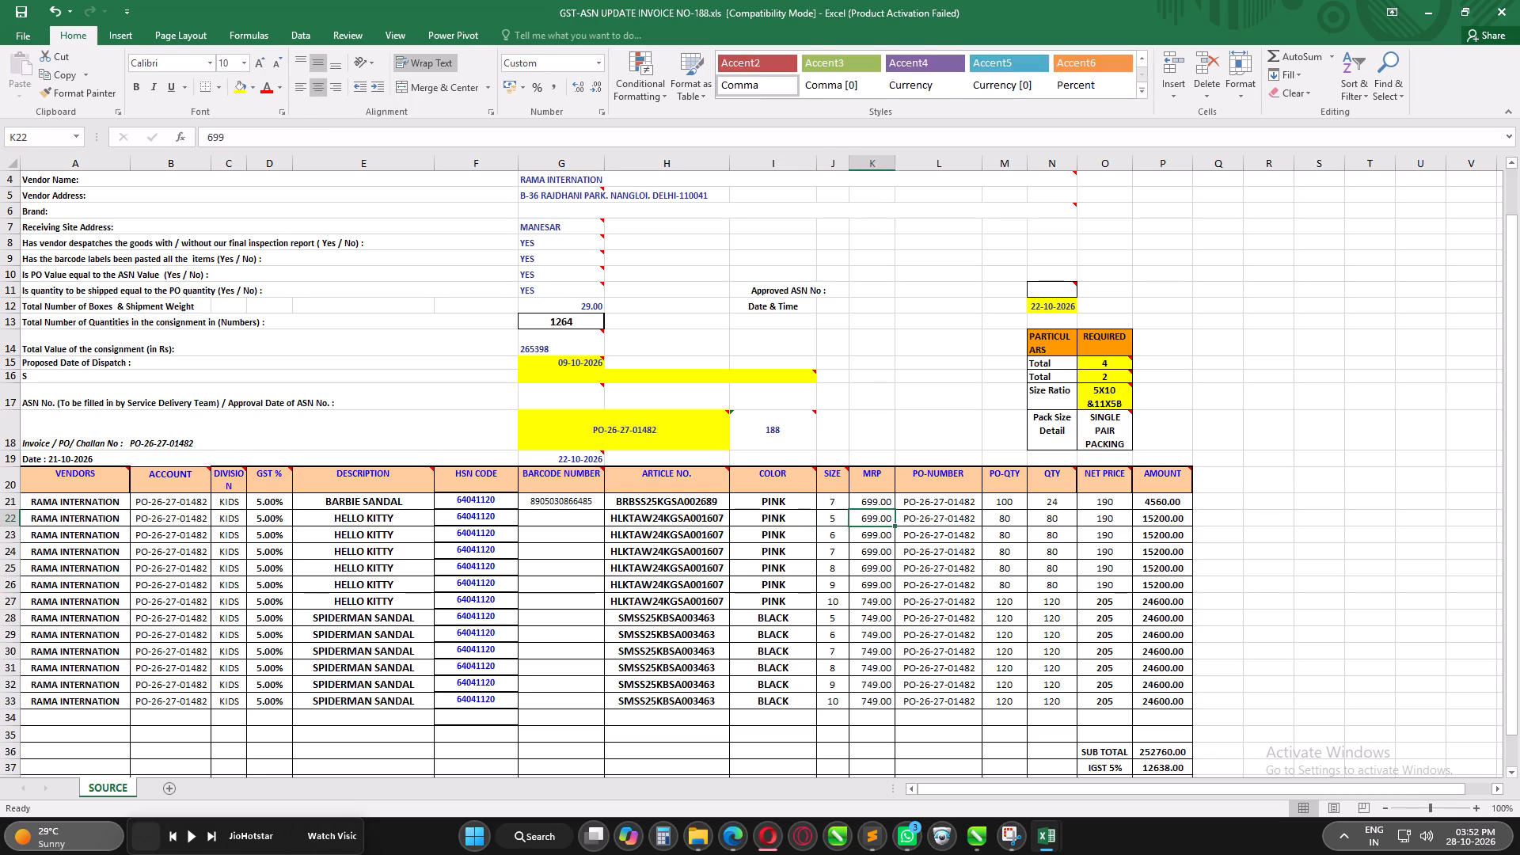
key(Right)
key(Right)
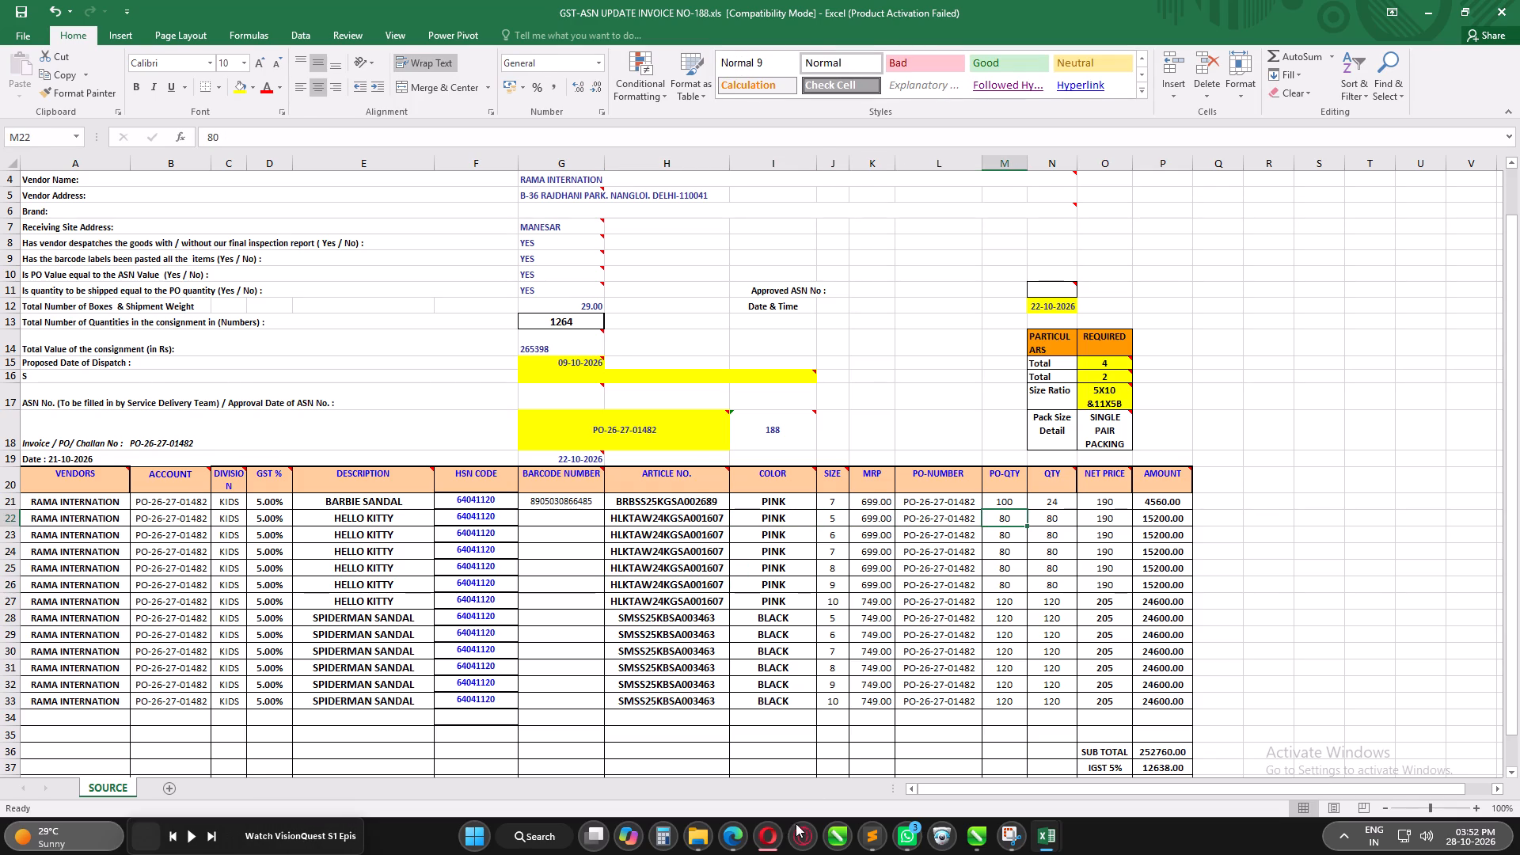
click(735, 837)
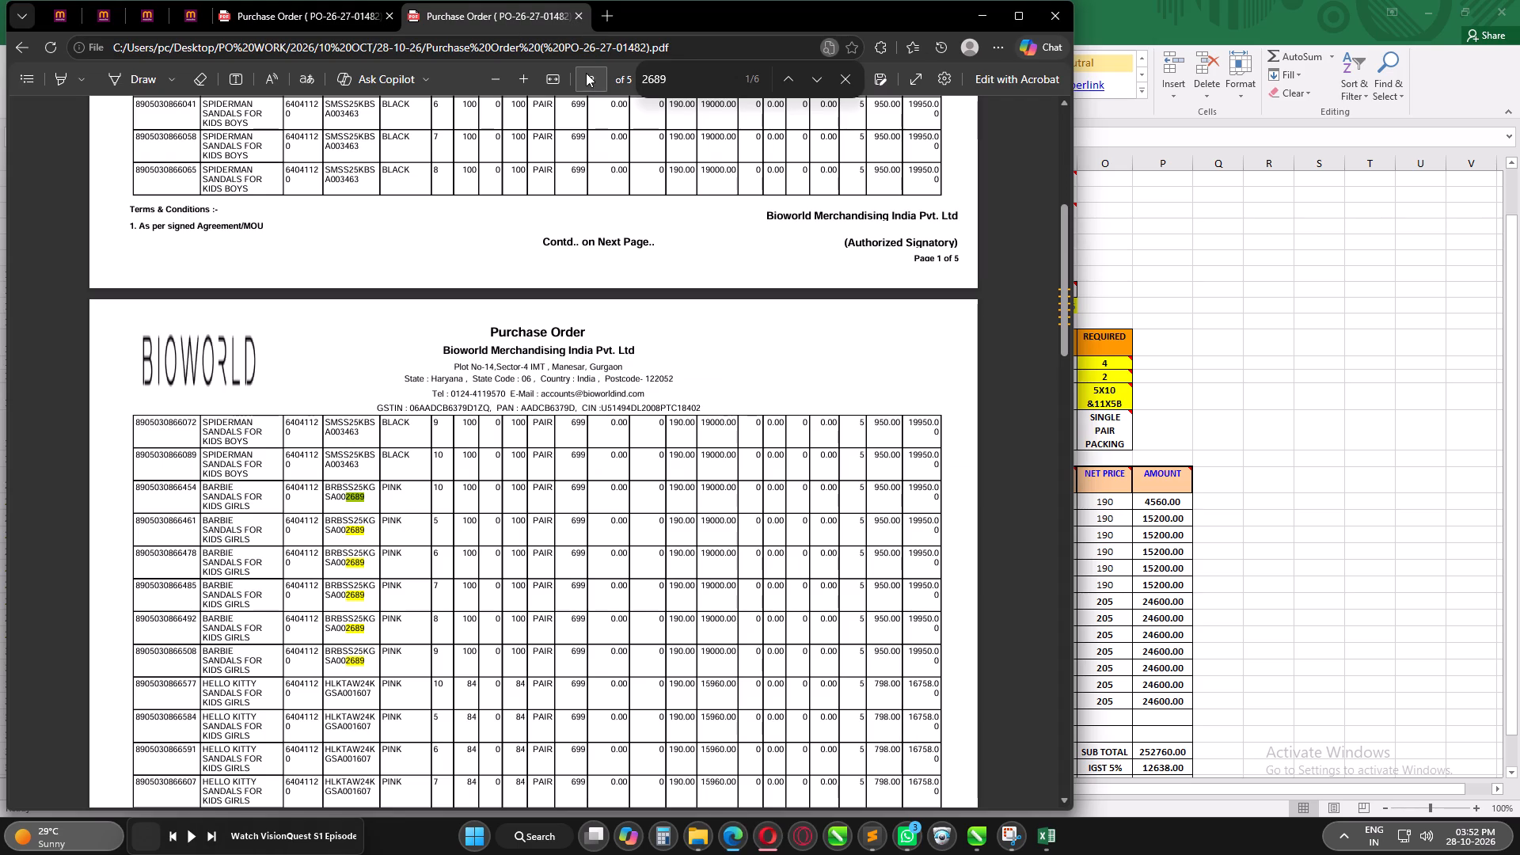
drag(704, 84, 505, 84)
text(1607)
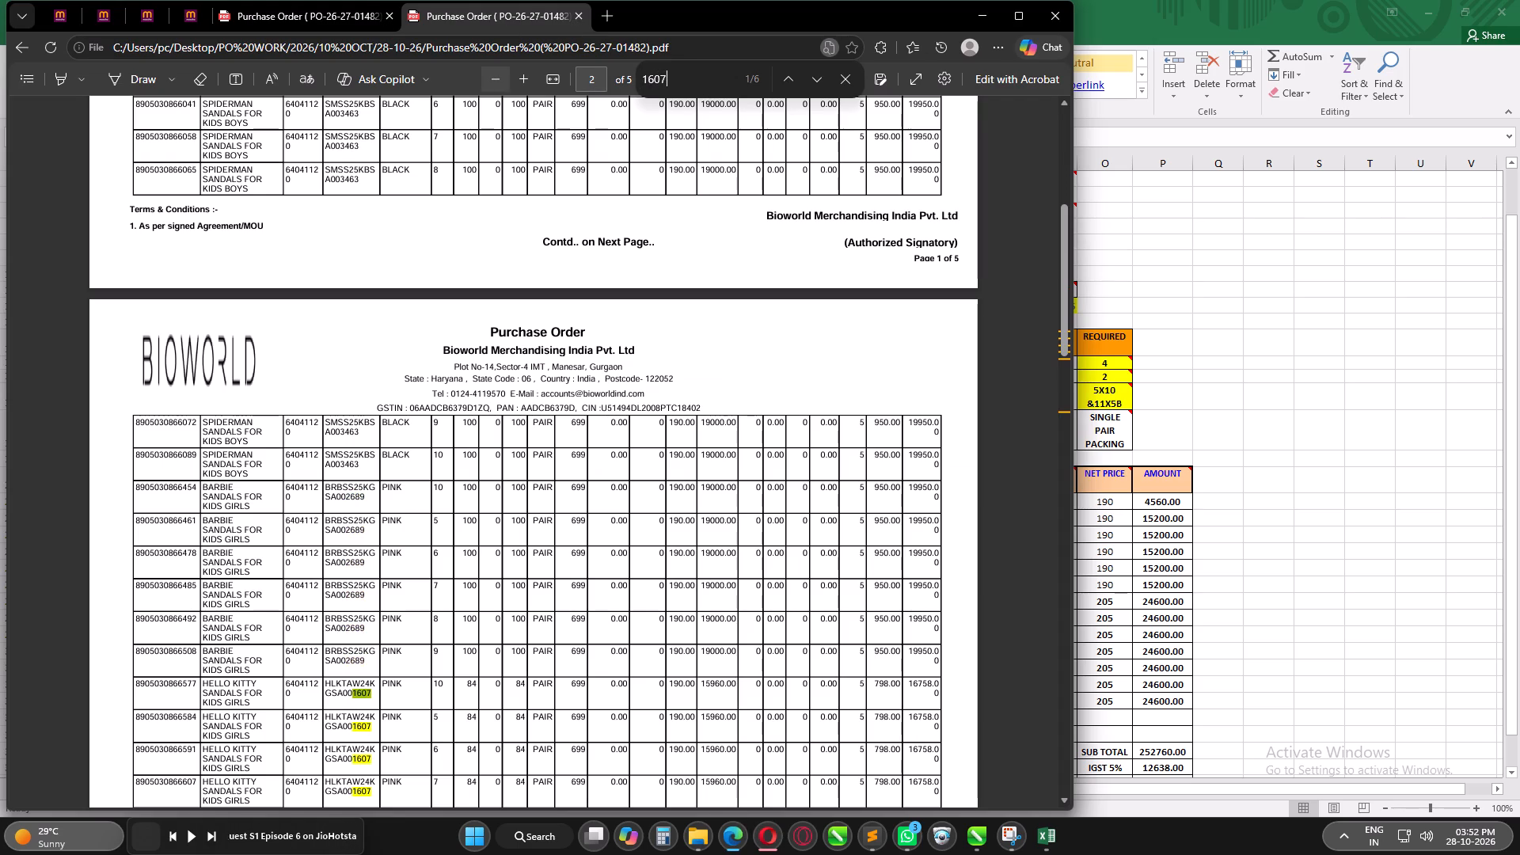
scroll(428, 537, down, 2)
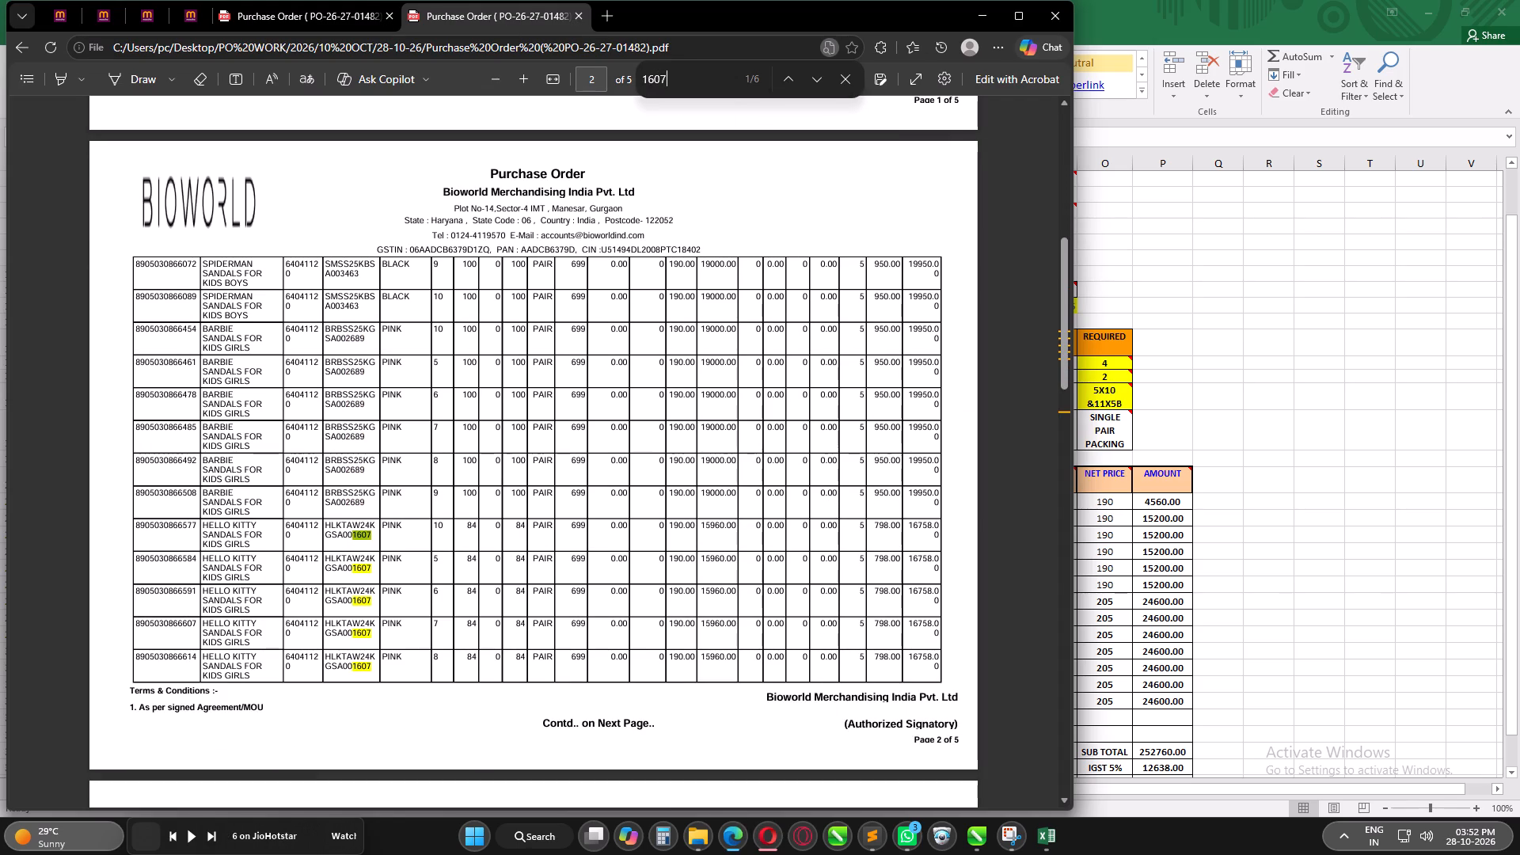
scroll(466, 543, down, 2)
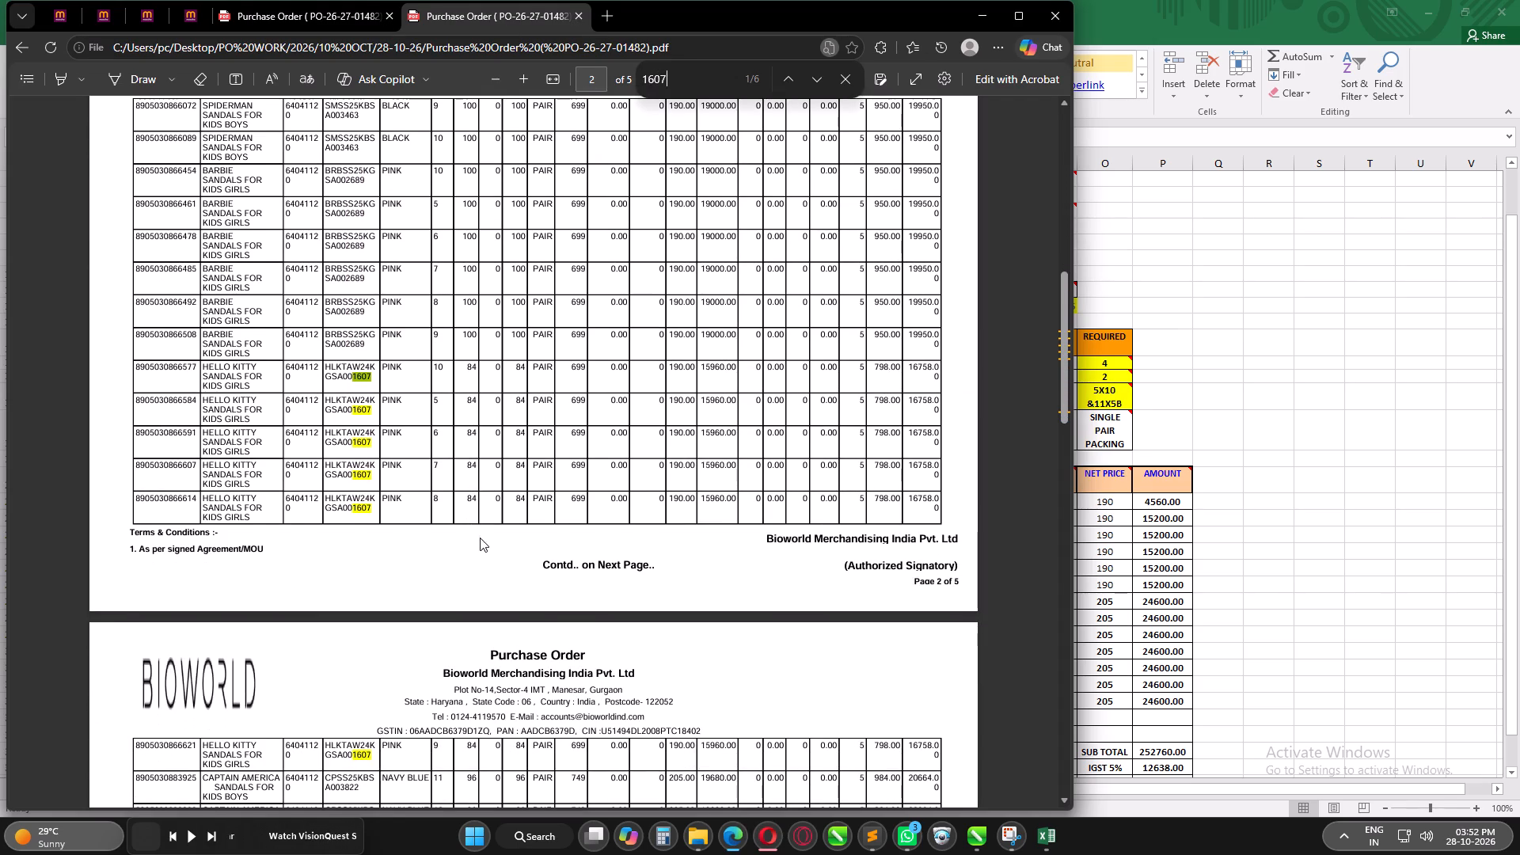
In the ASN workbook, set both PO-QTY and QTY of Hello Kitty rows 22 to 27 to 84.
click(1184, 558)
text(84)
key(Return)
key(Up)
key(ctrl+c)
key(shift+Down)
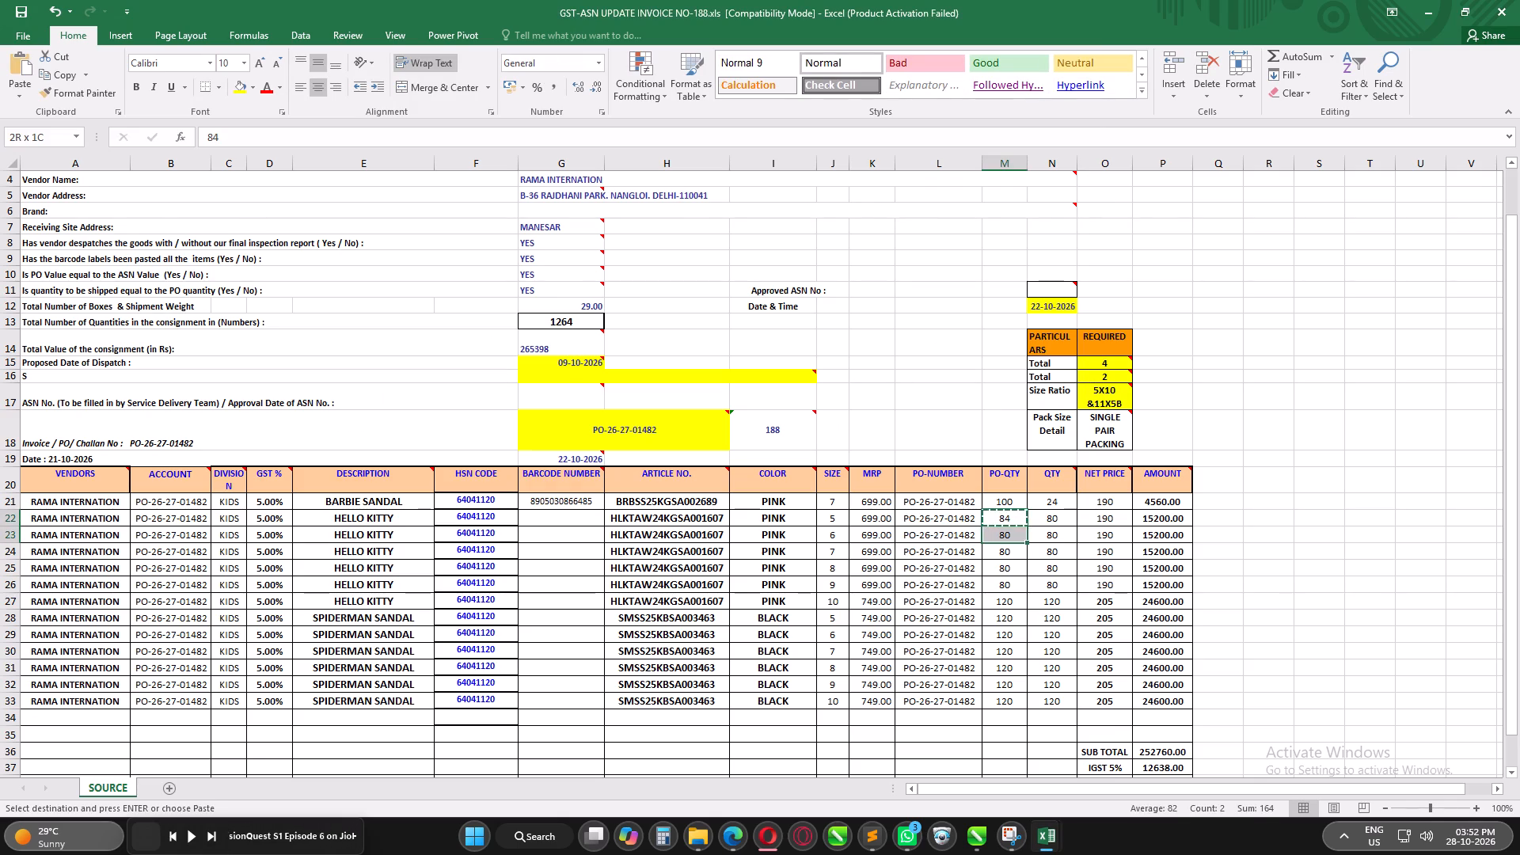
key(shift+Down)
key(shift+Down)
key(shift+Down)
key(shift+Down)
key(ctrl+v)
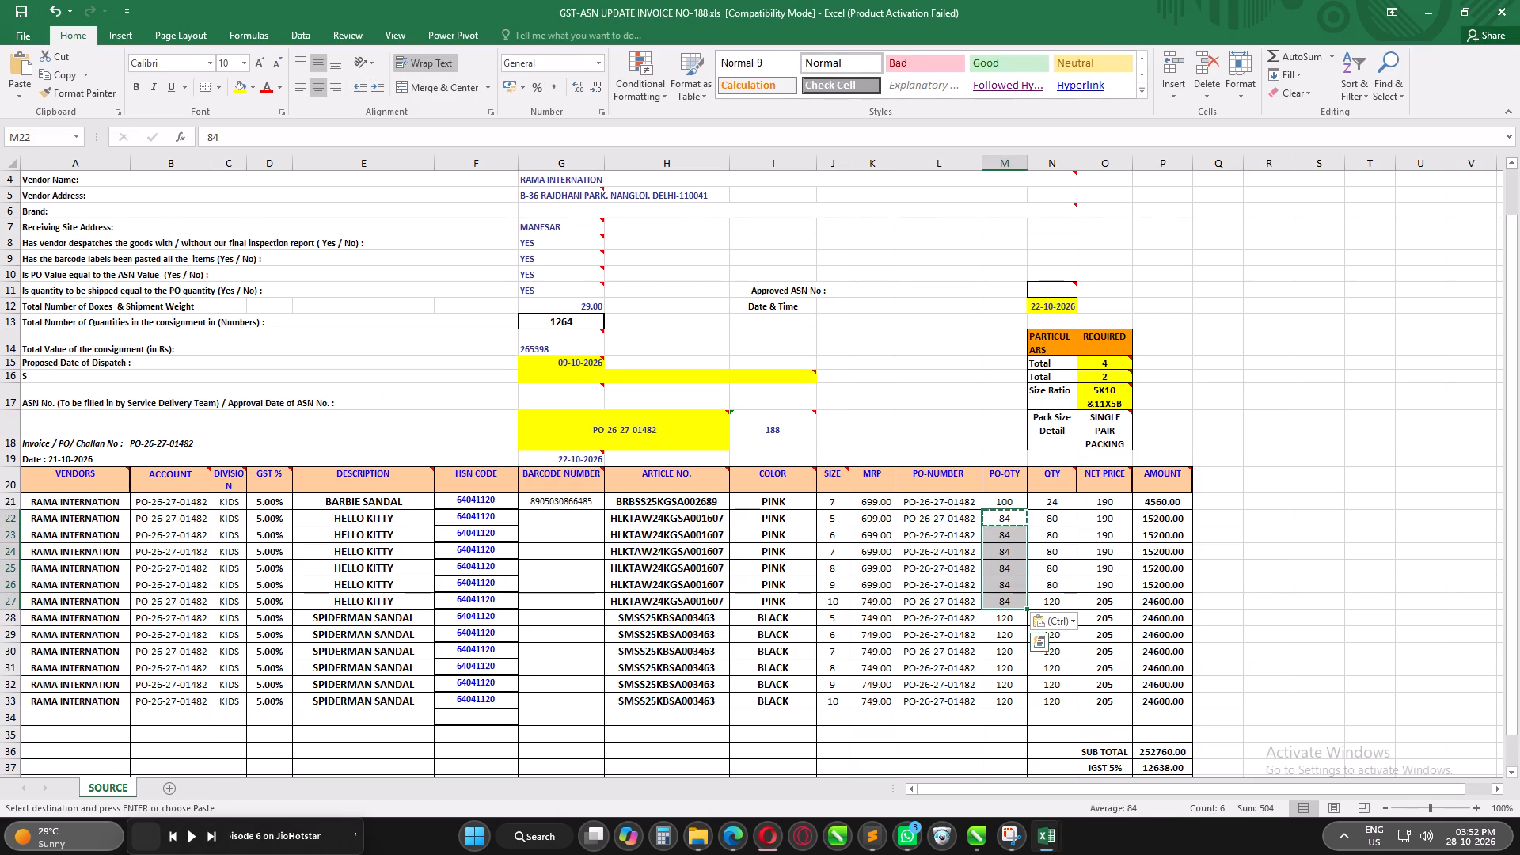
drag(1059, 520, 1043, 602)
key(ctrl+v)
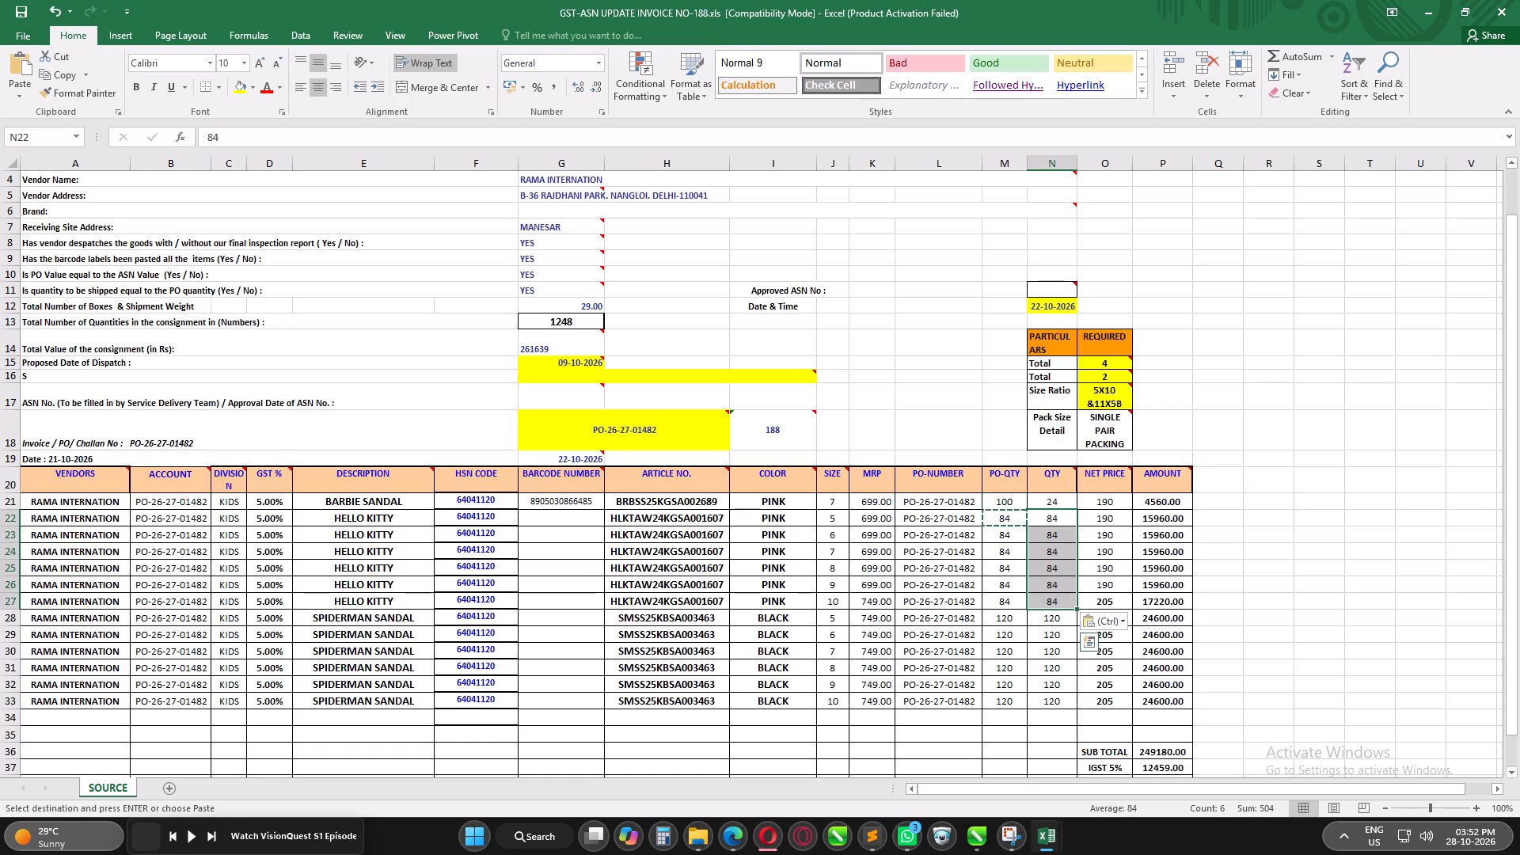
Search the purchase order PDF in Edge for 3463 to look up the Spiderman sandal order quantities.
scroll(1021, 549, down, 1)
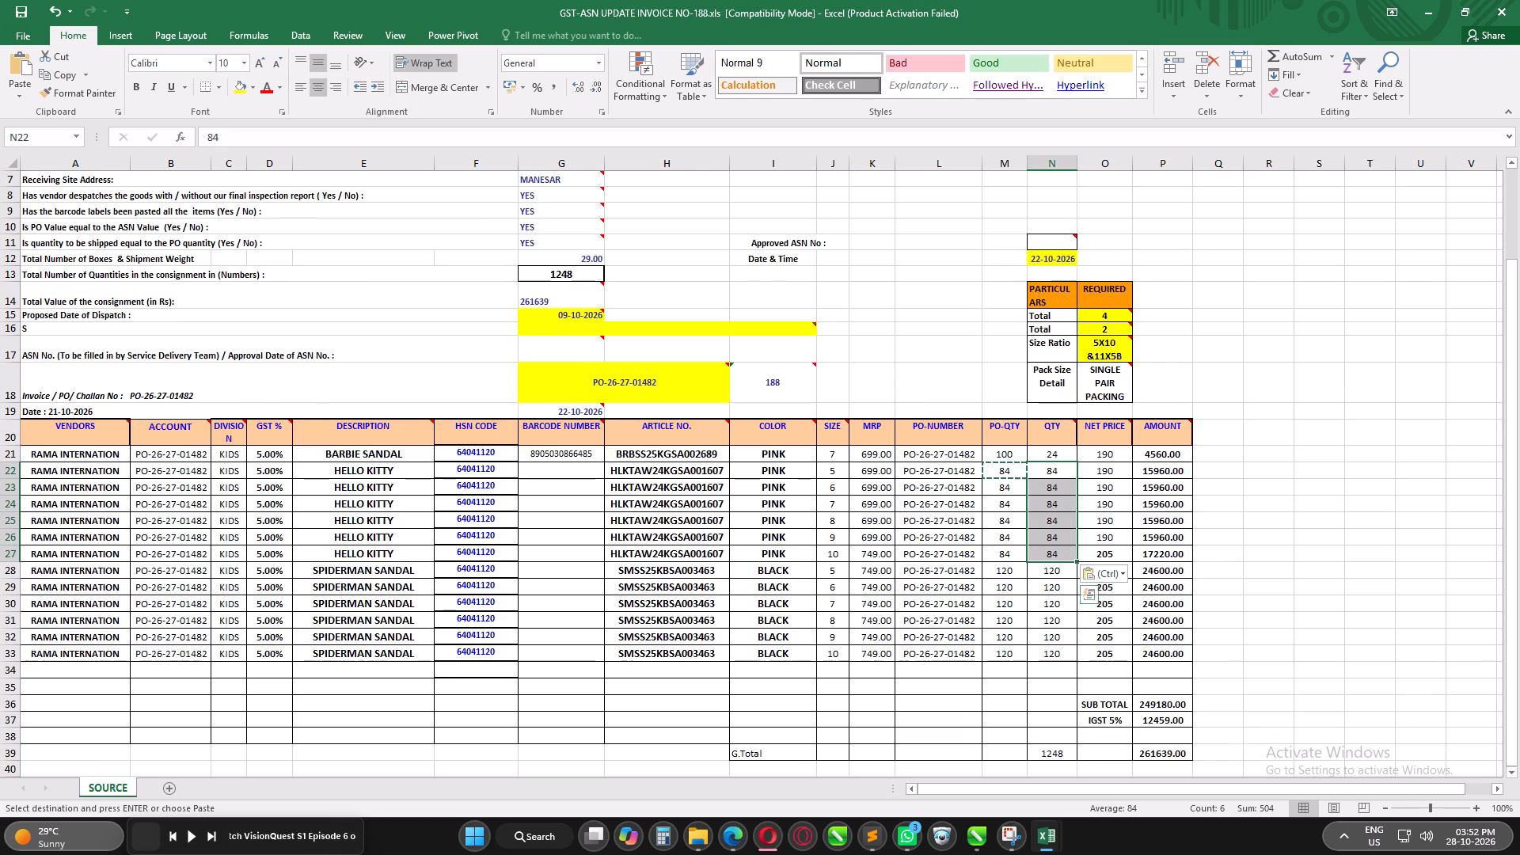
click(738, 833)
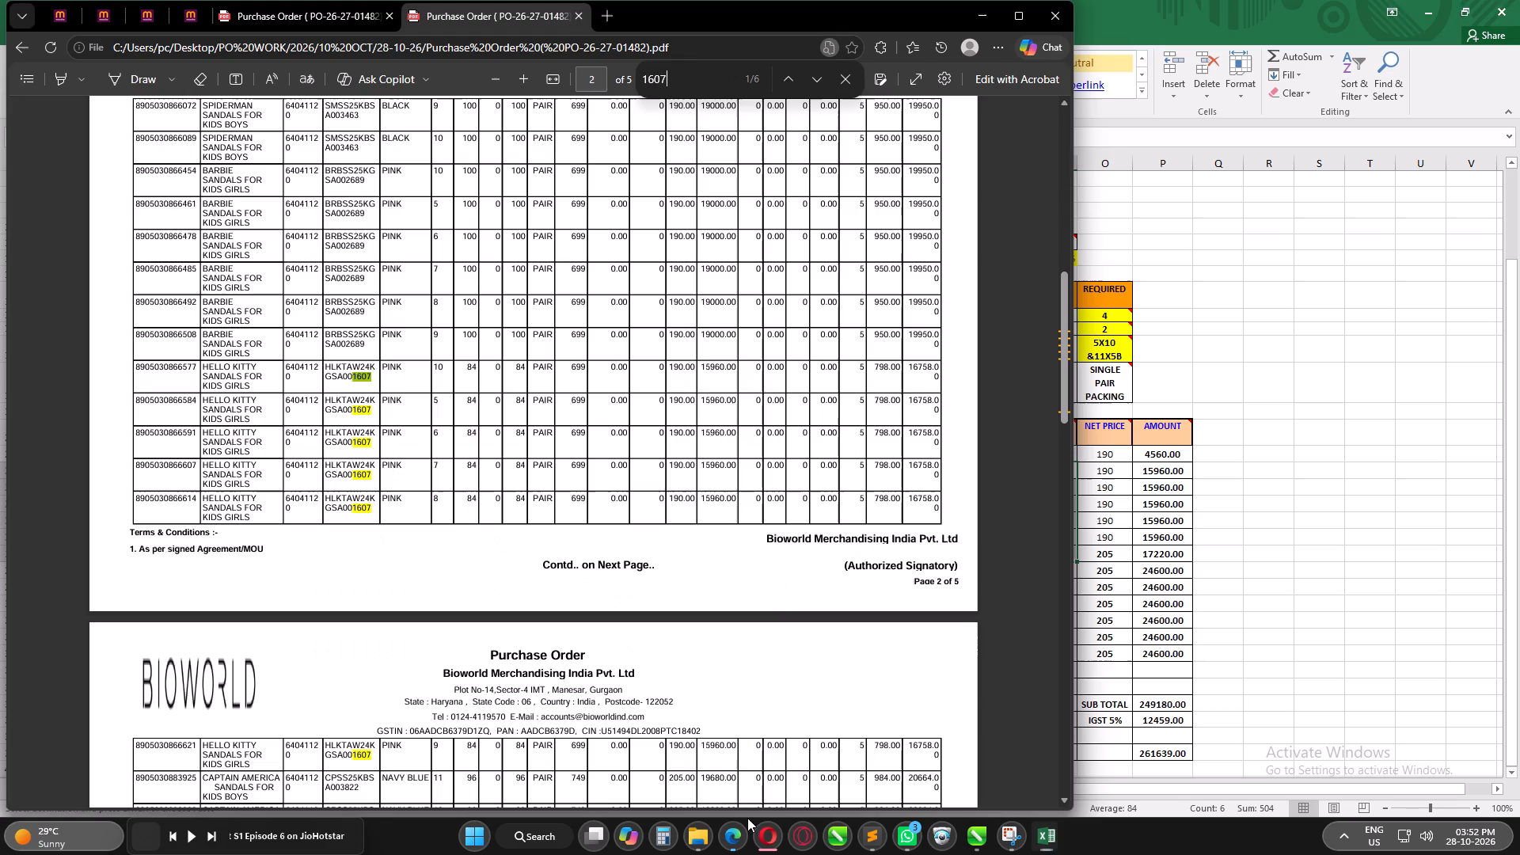
drag(681, 89, 590, 84)
text(3463)
scroll(443, 403, up, 5)
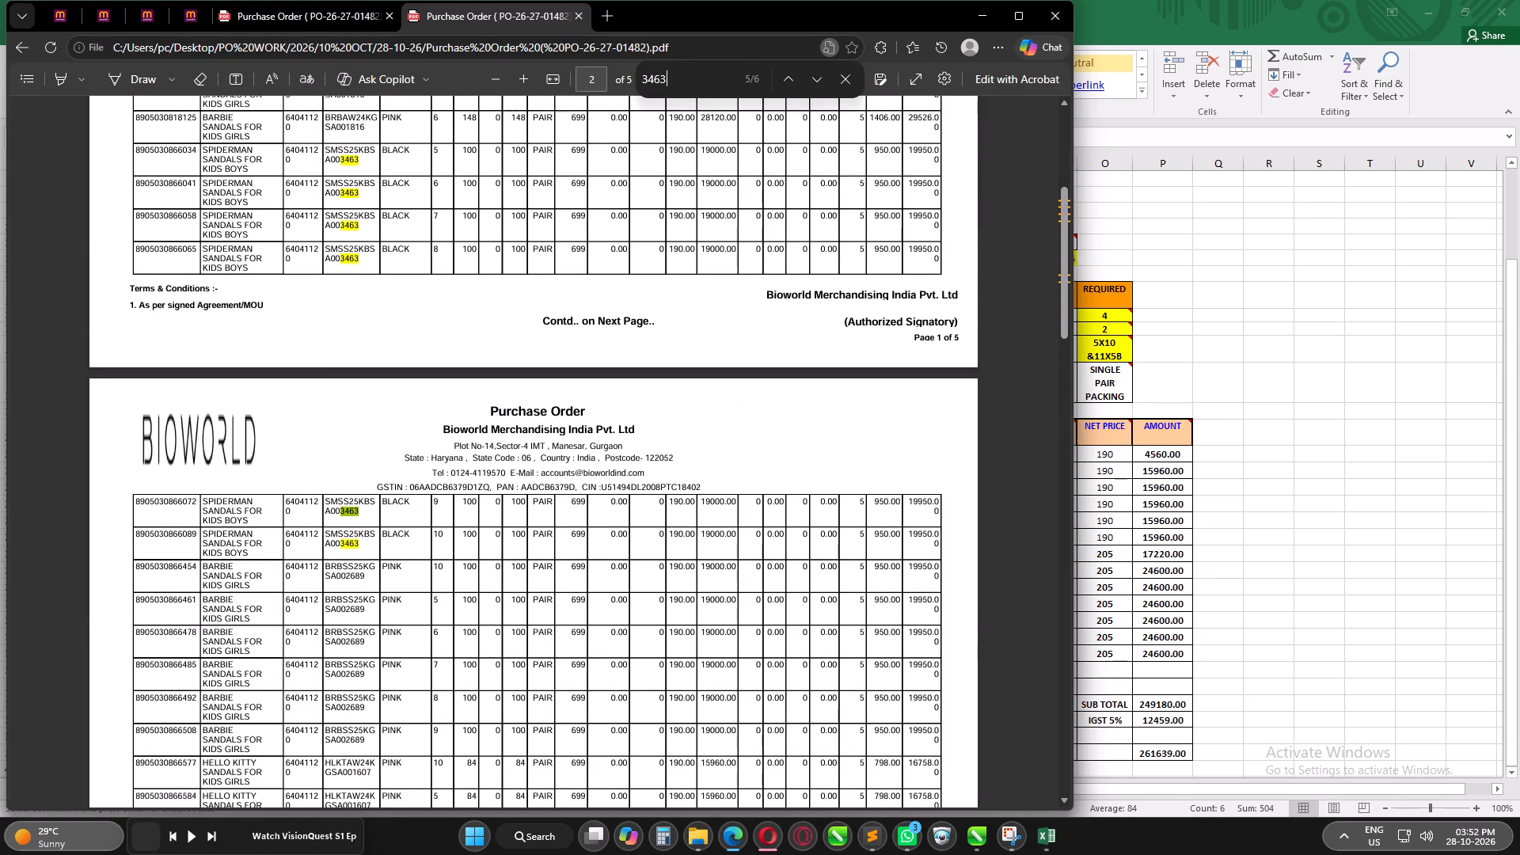
scroll(482, 542, up, 2)
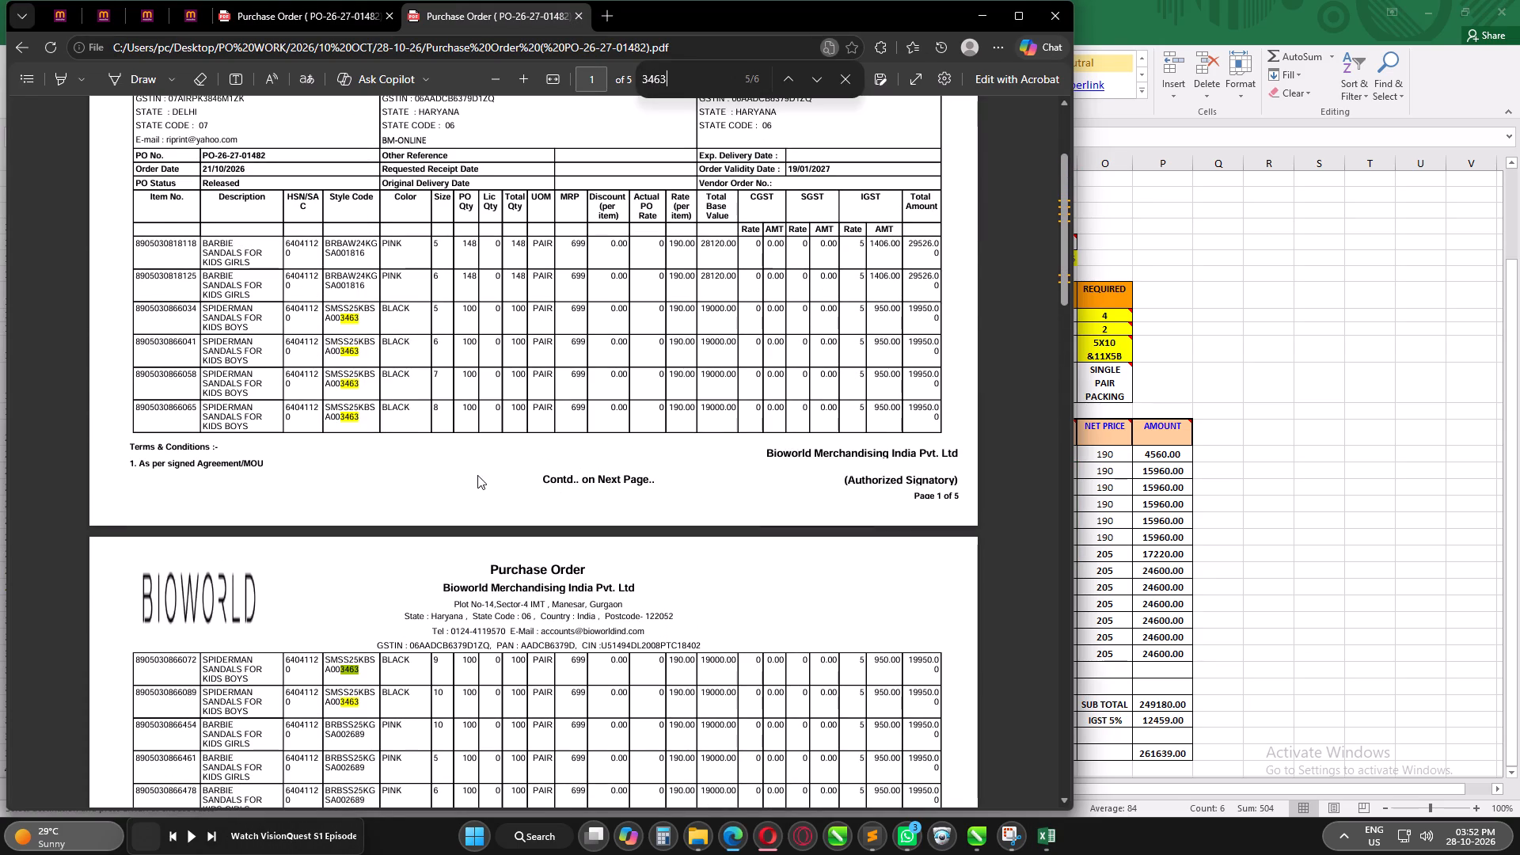
In the ASN workbook, set both PO-QTY and QTY of Spiderman rows 28 to 33 to 100 and save.
click(1320, 644)
click(1001, 571)
text(100)
key(Return)
key(Up)
key(ctrl+c)
key(ctrl+shift+Down)
key(ctrl+v)
key(Right)
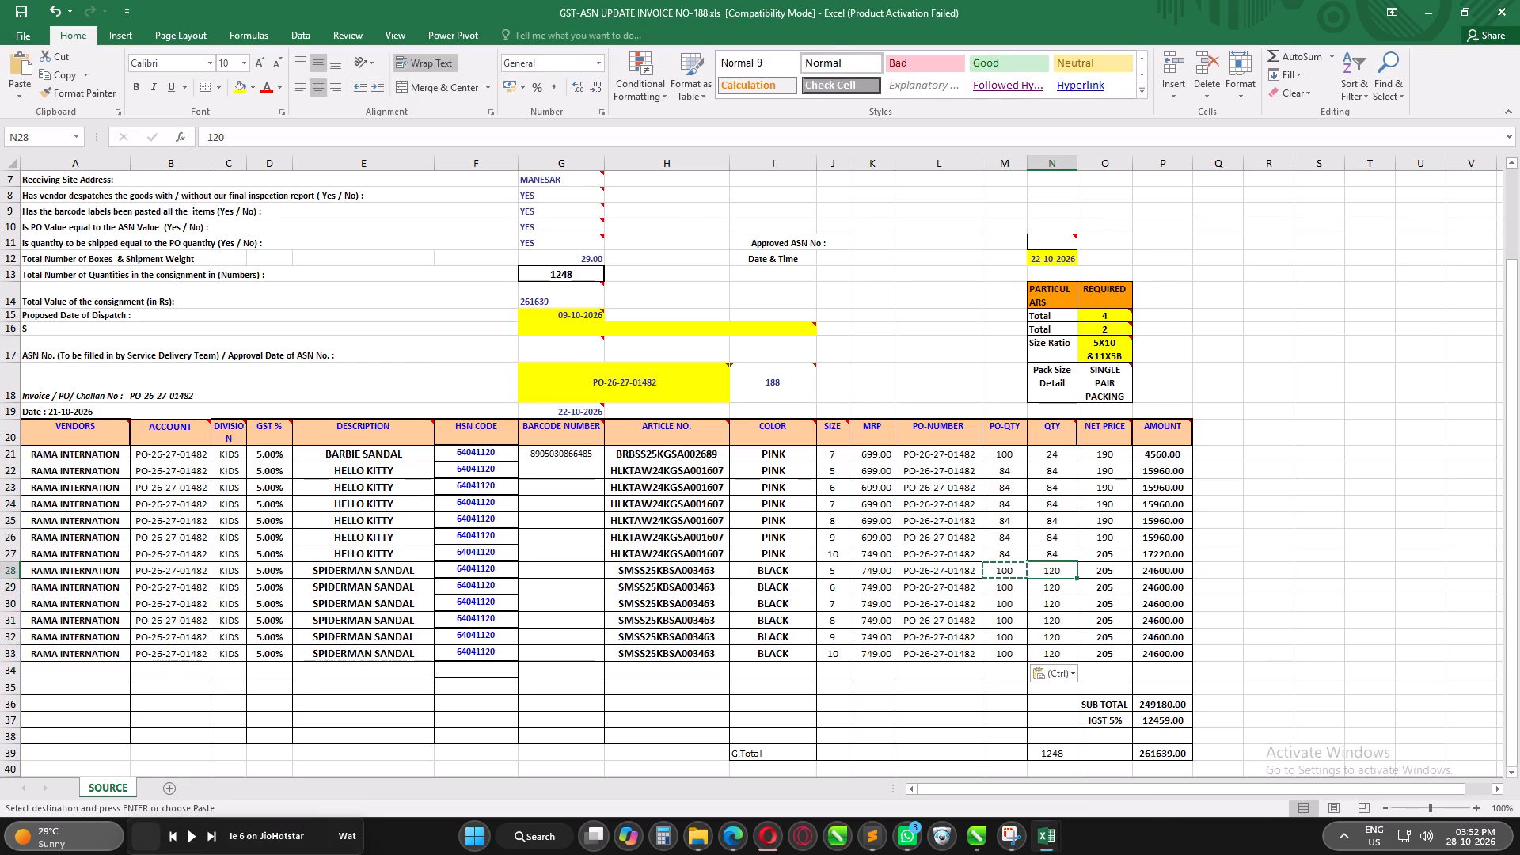
key(ctrl+shift+Down)
key(ctrl+v)
key(ctrl+s)
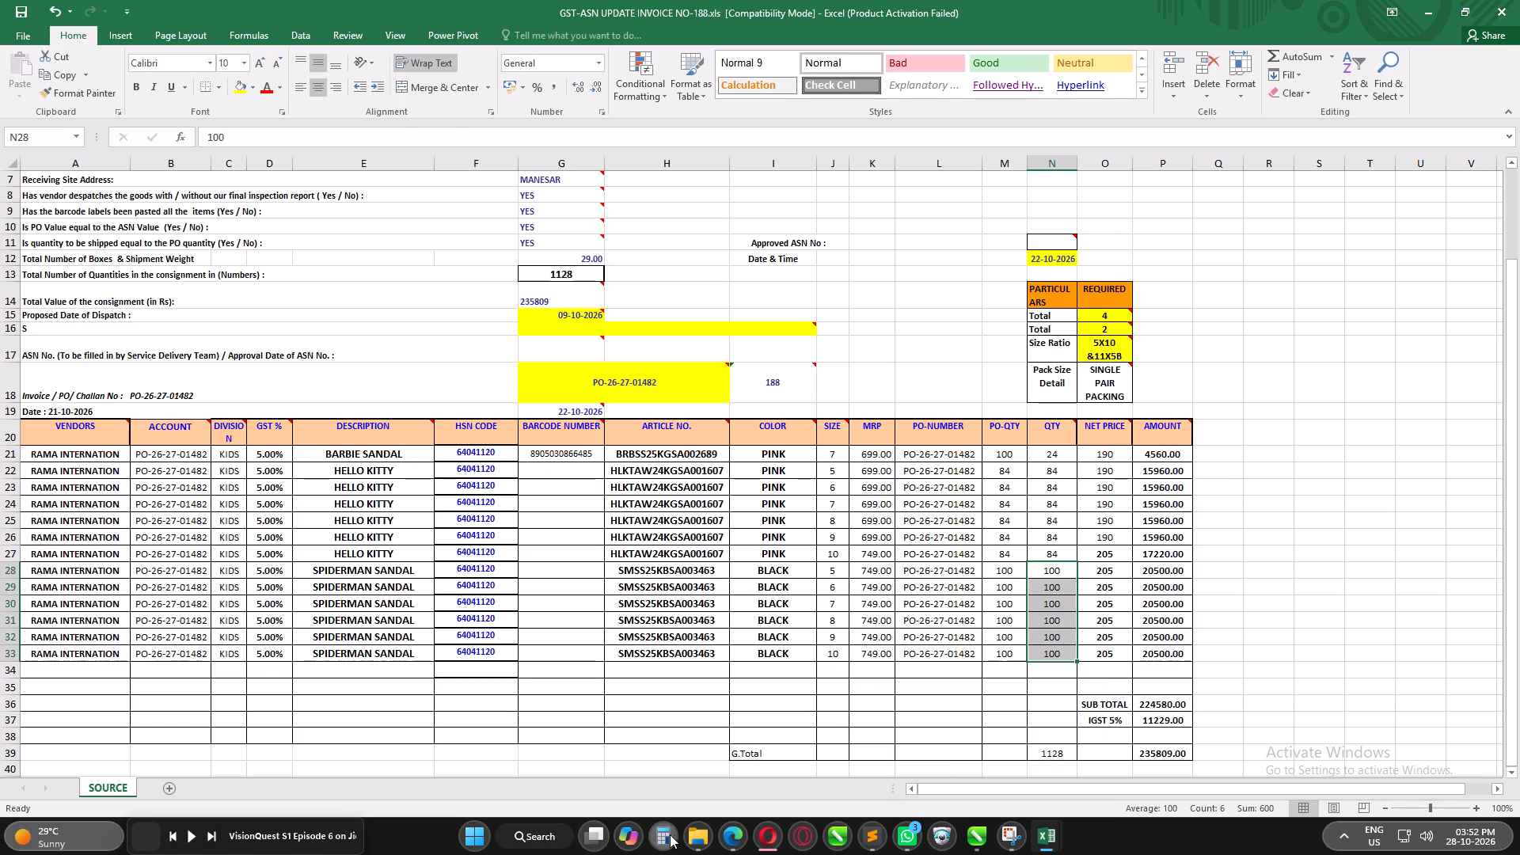
Look up the rate for 1607 in the purchase order PDF and copy row 22's NET PRICE of 190 into ASN rows 25 to 33.
click(743, 839)
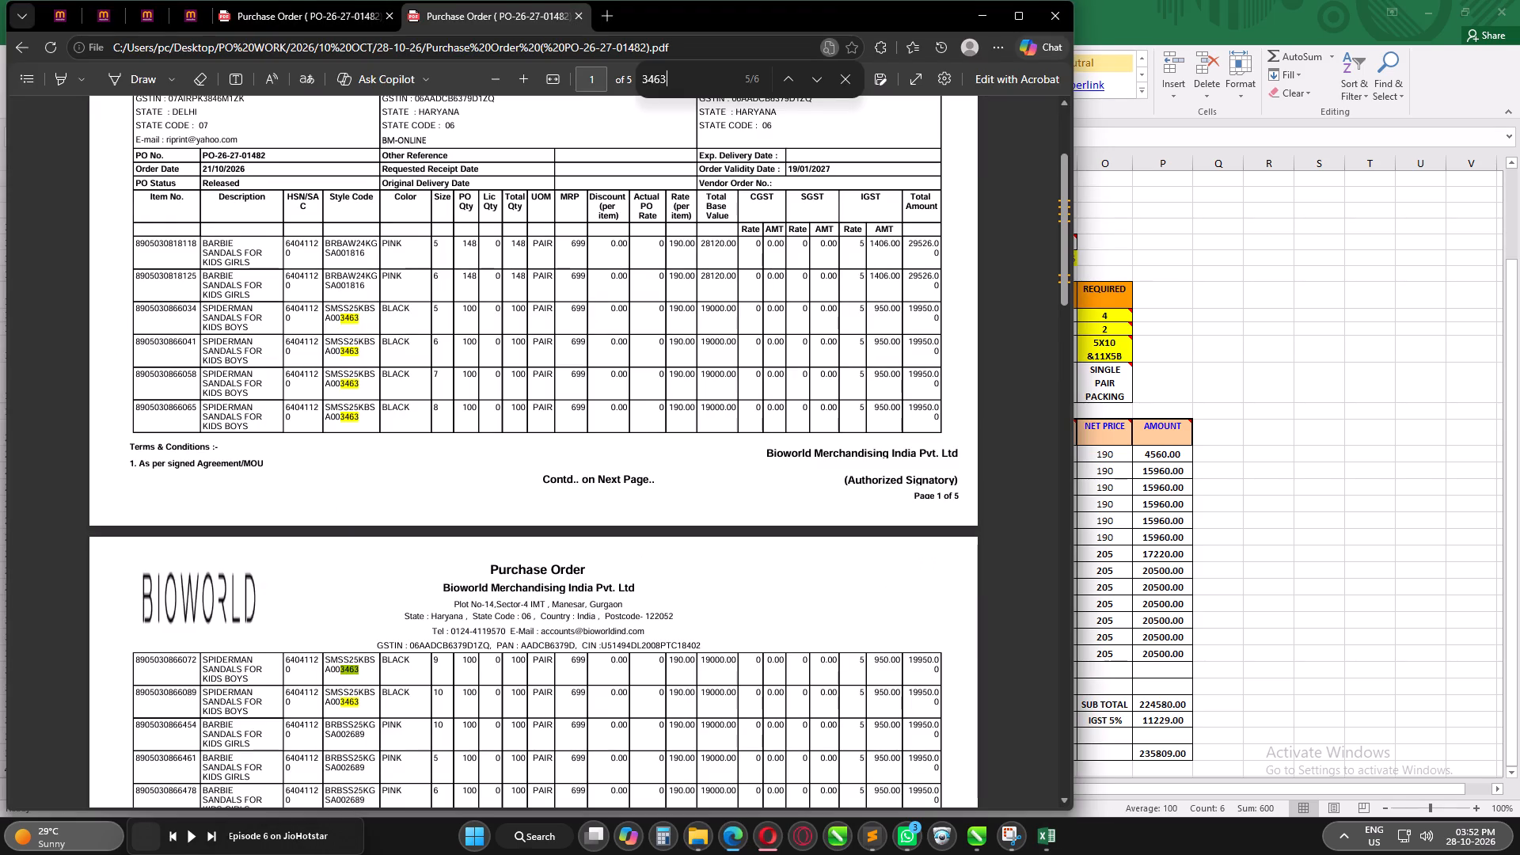
drag(698, 79, 468, 78)
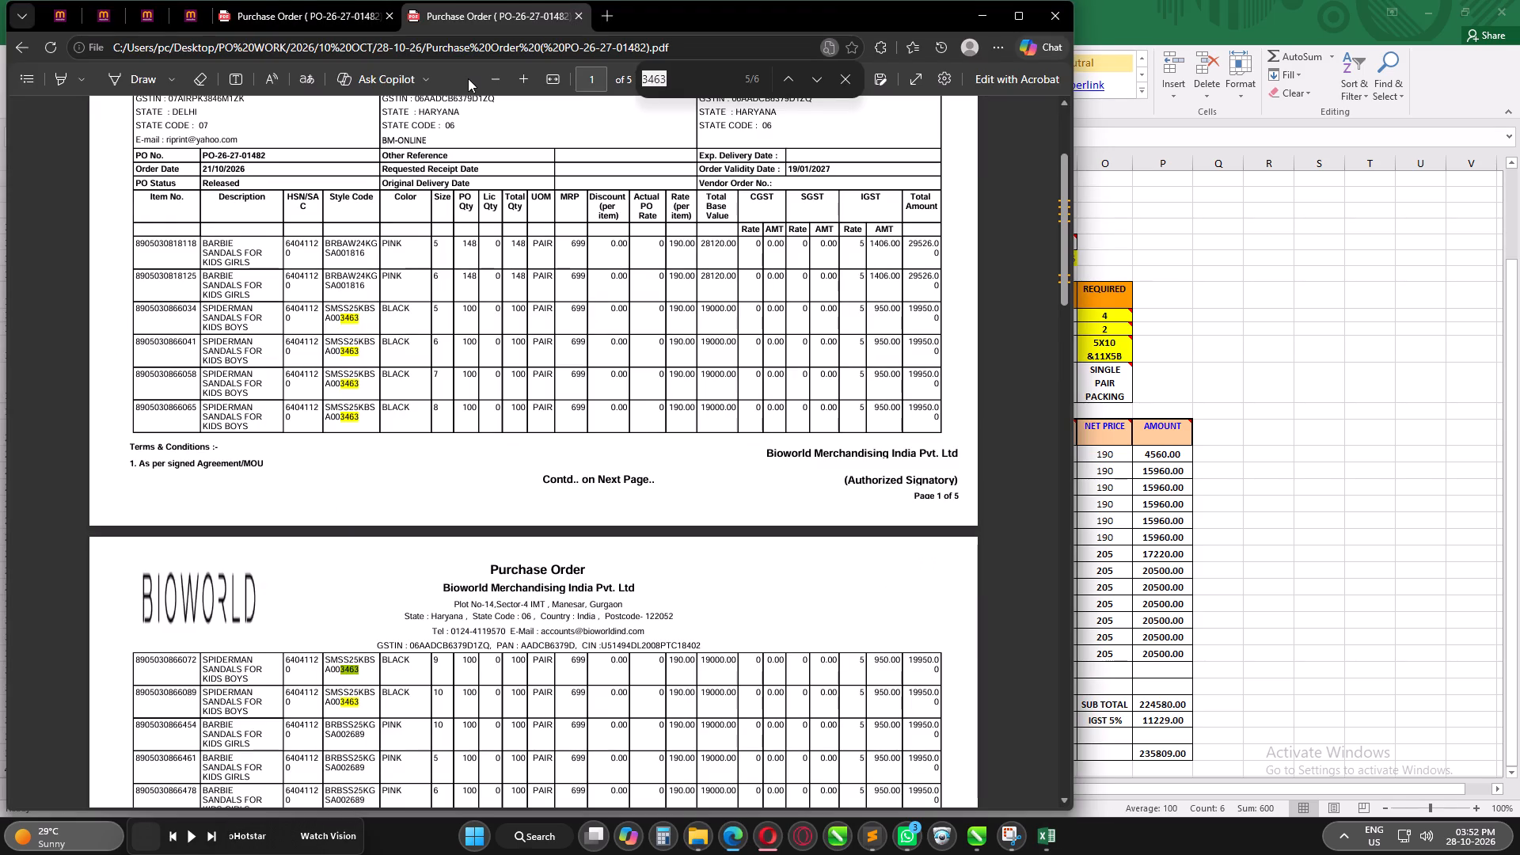
text(1607)
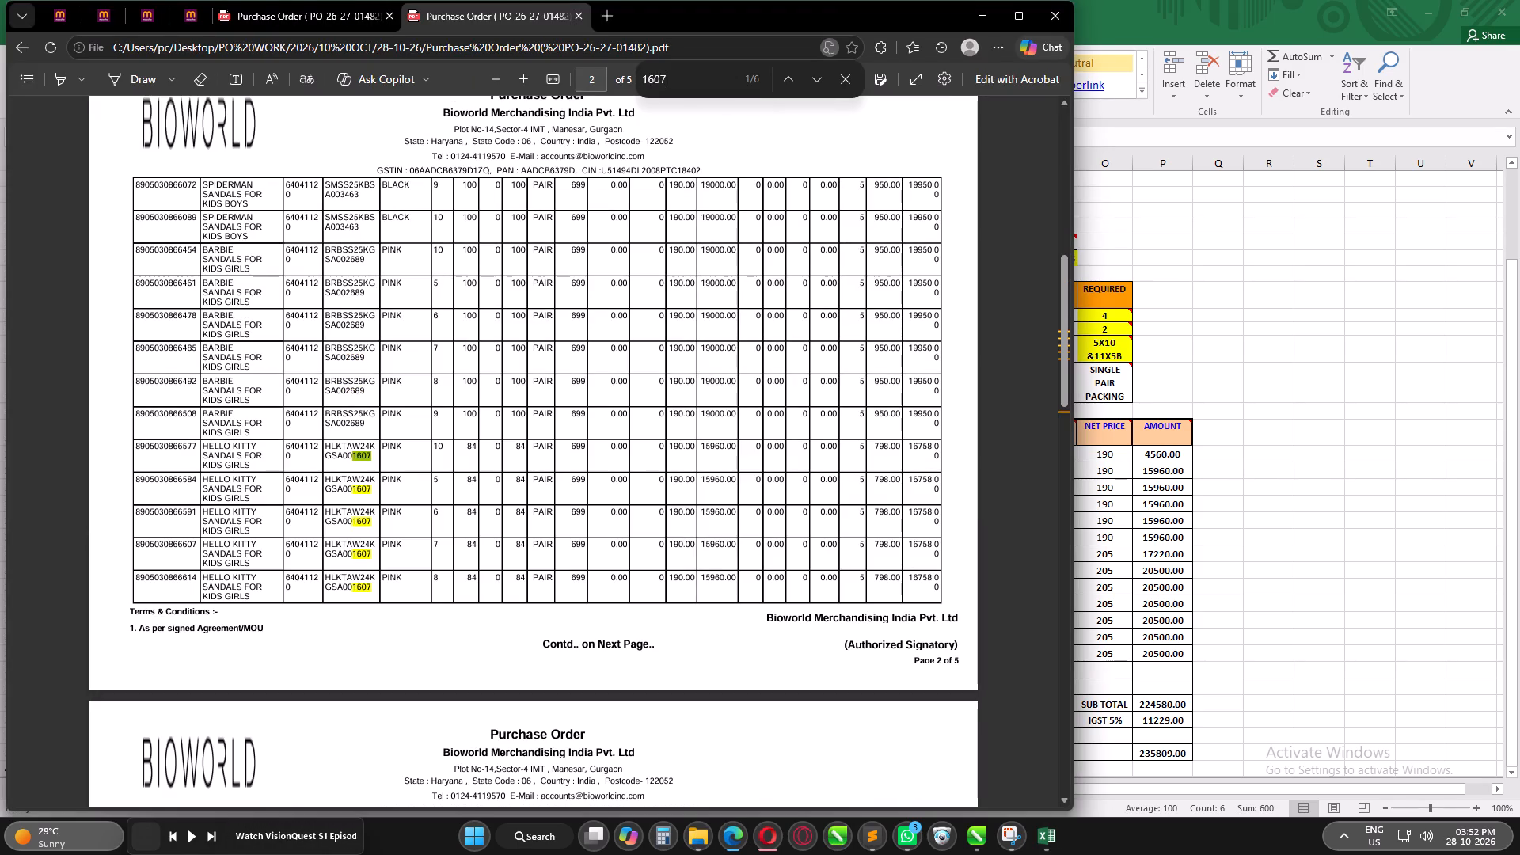
click(1223, 586)
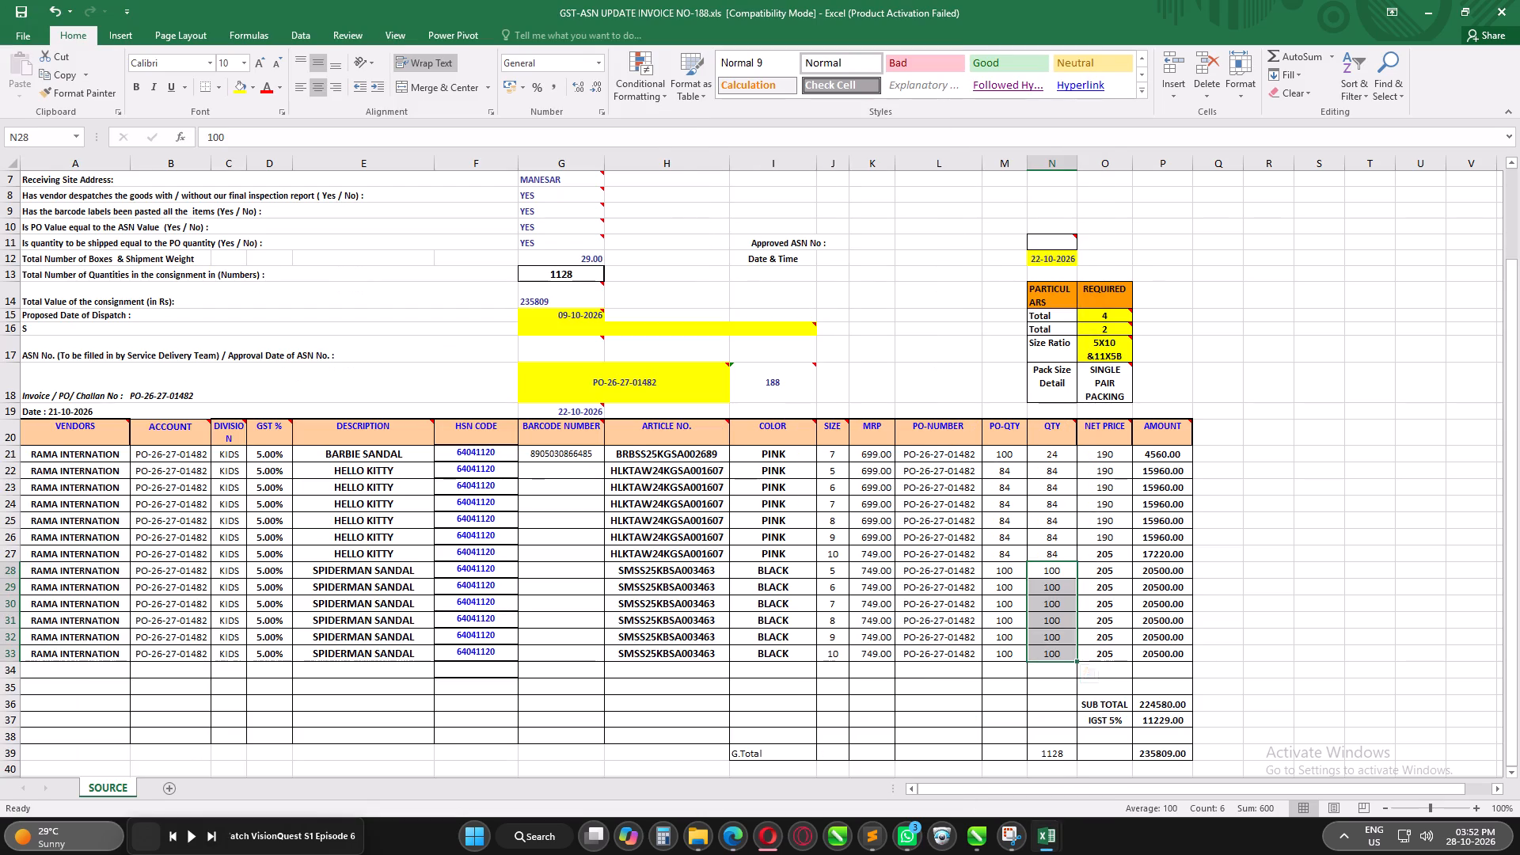
click(1115, 478)
key(ctrl+c)
drag(1116, 516, 1117, 655)
key(ctrl+v)
click(1198, 578)
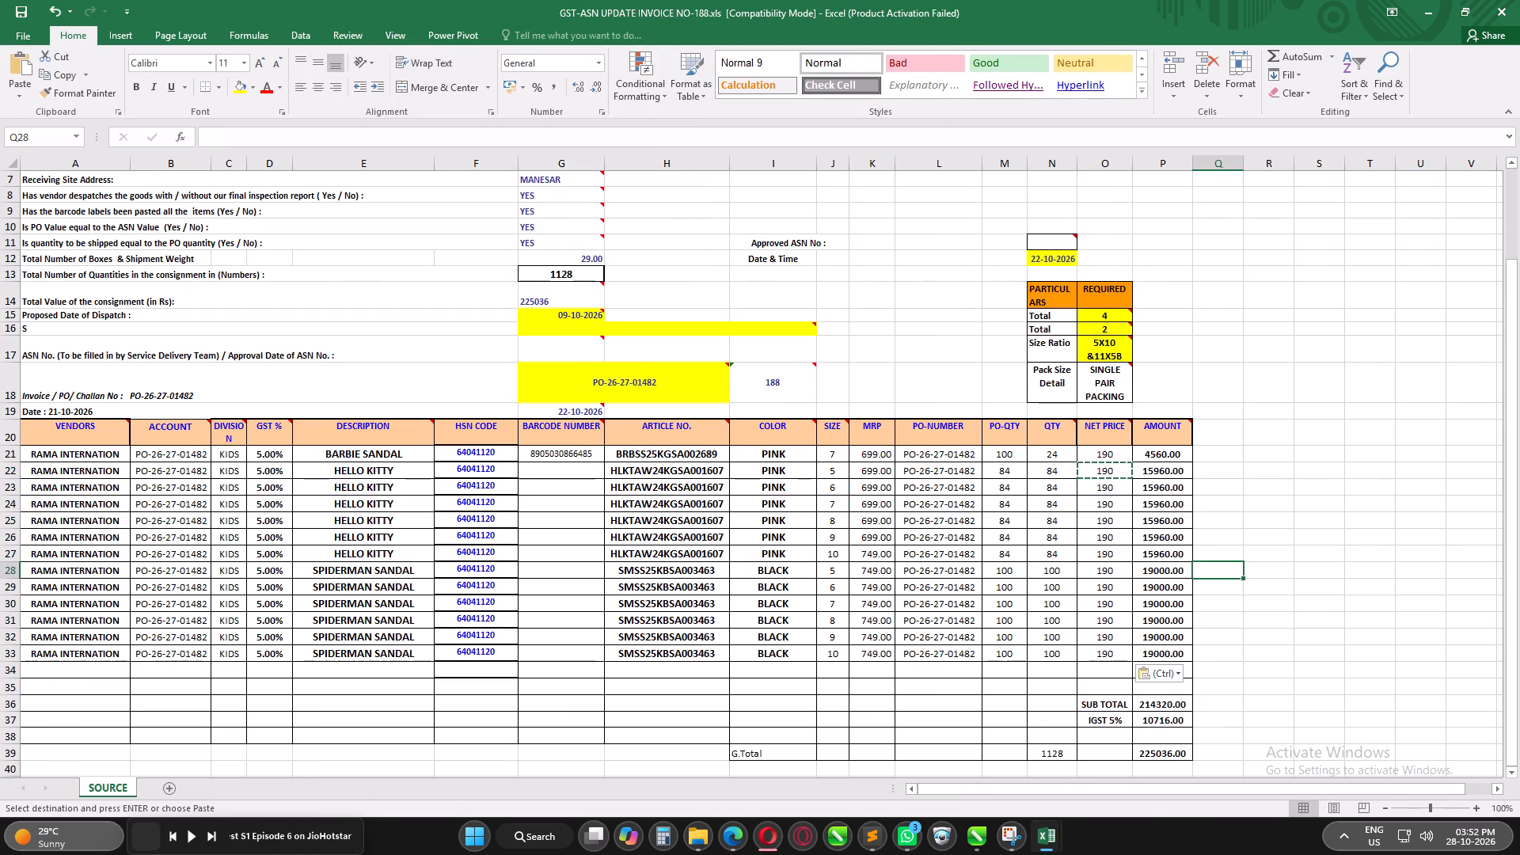
Save the ASN workbook with the copied net prices.
key(ctrl+s)
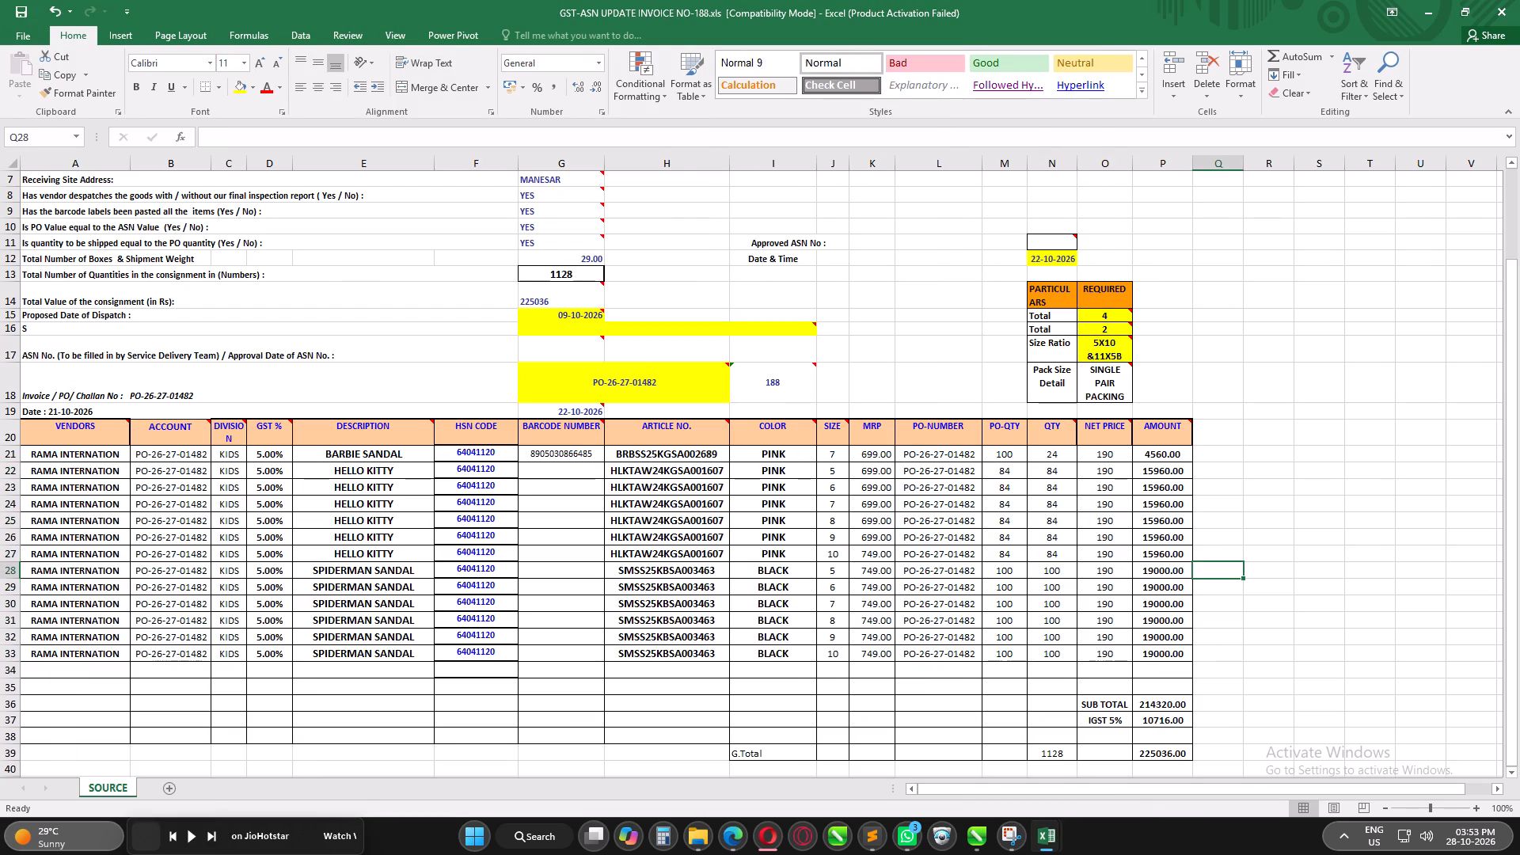
Restore the ASN workbook to a smaller window and place it beside the purchase order PDF.
click(1458, 2)
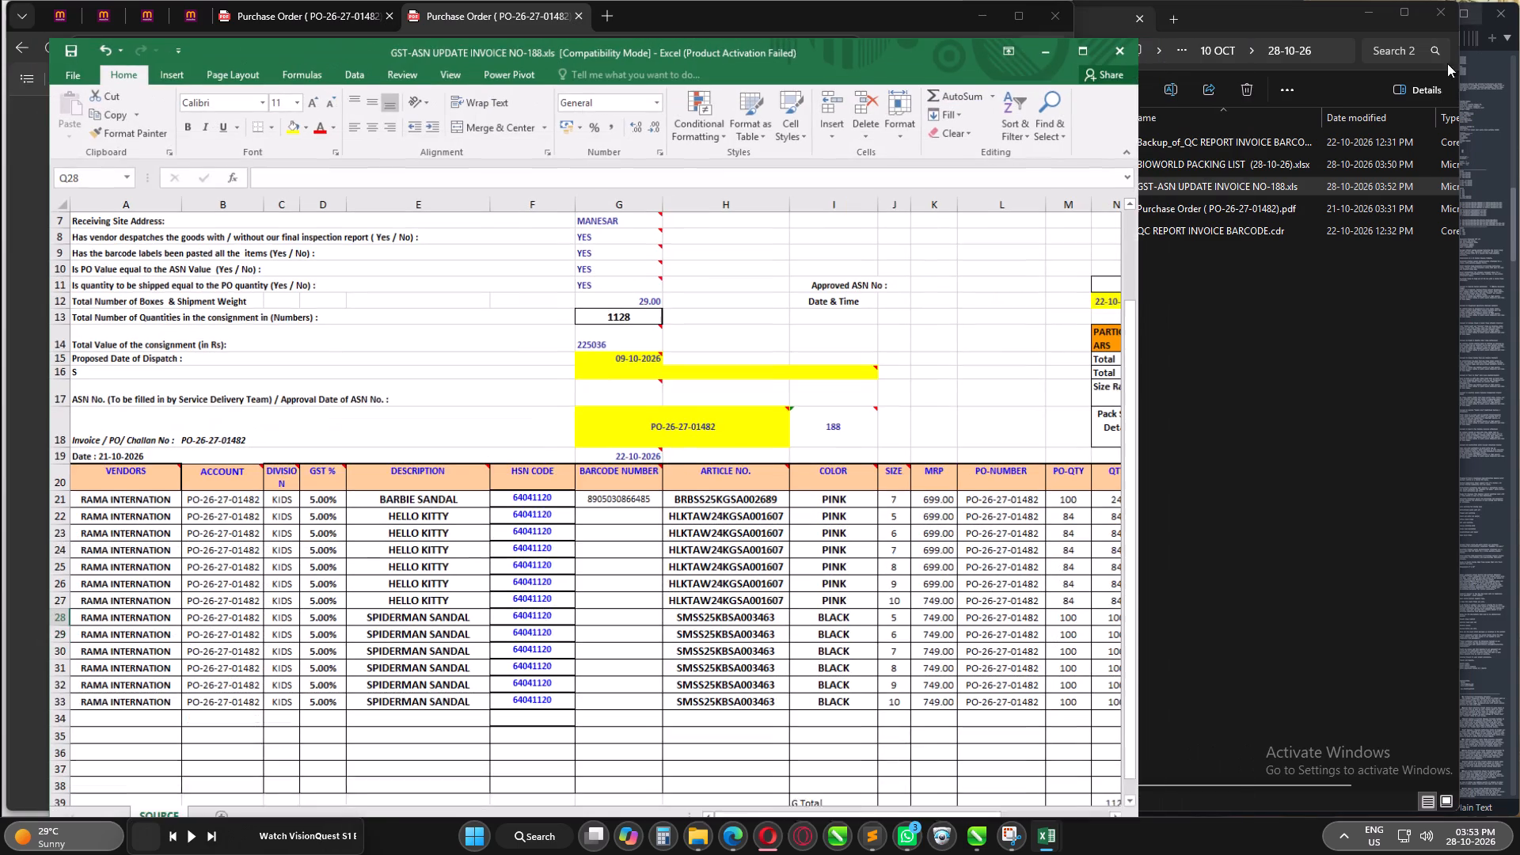
drag(574, 51, 1196, 18)
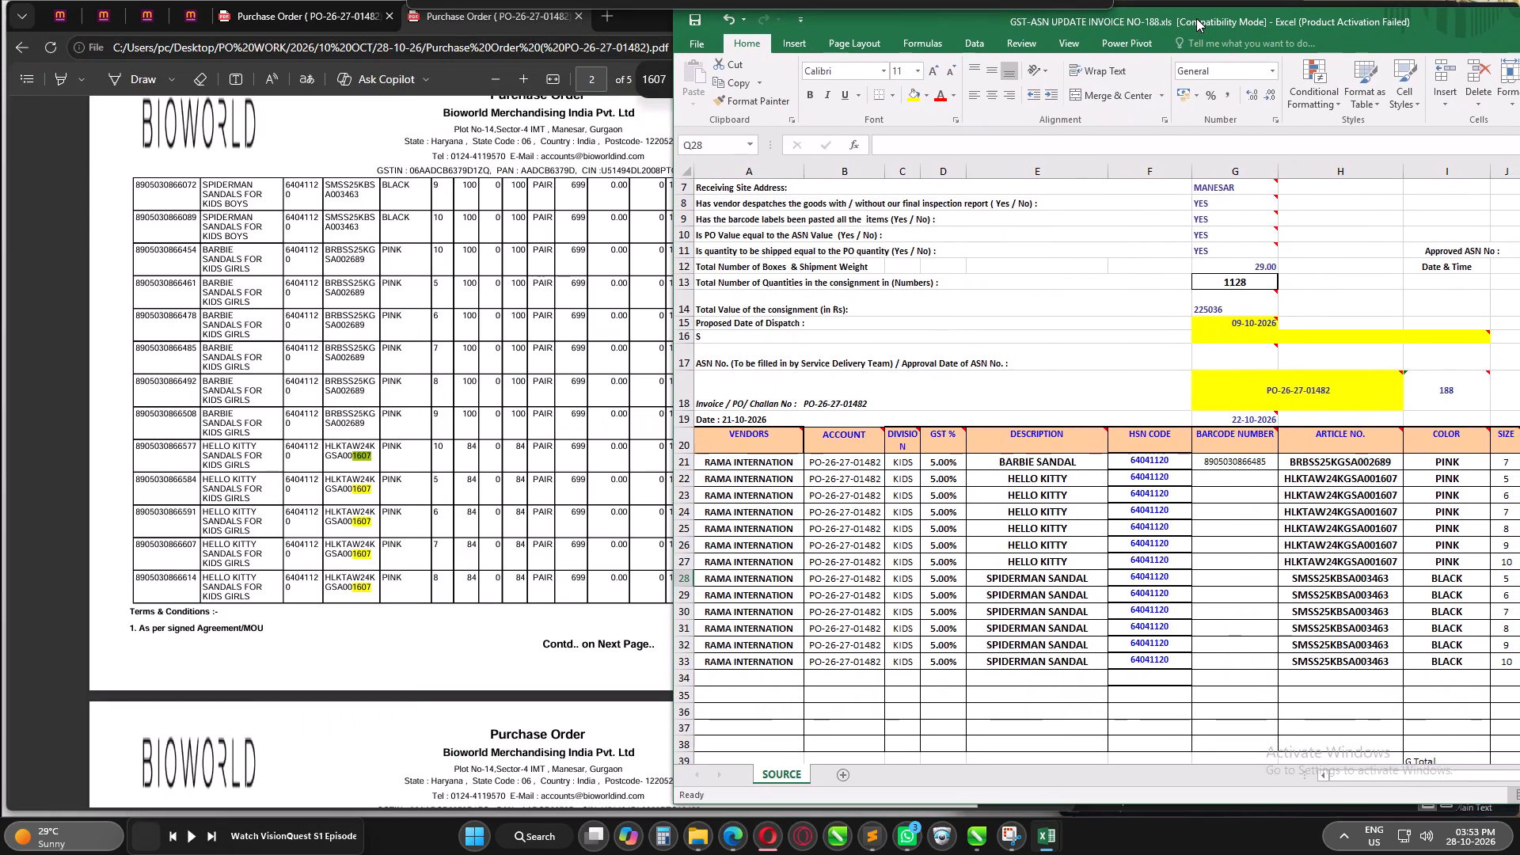
drag(1196, 18, 1193, 17)
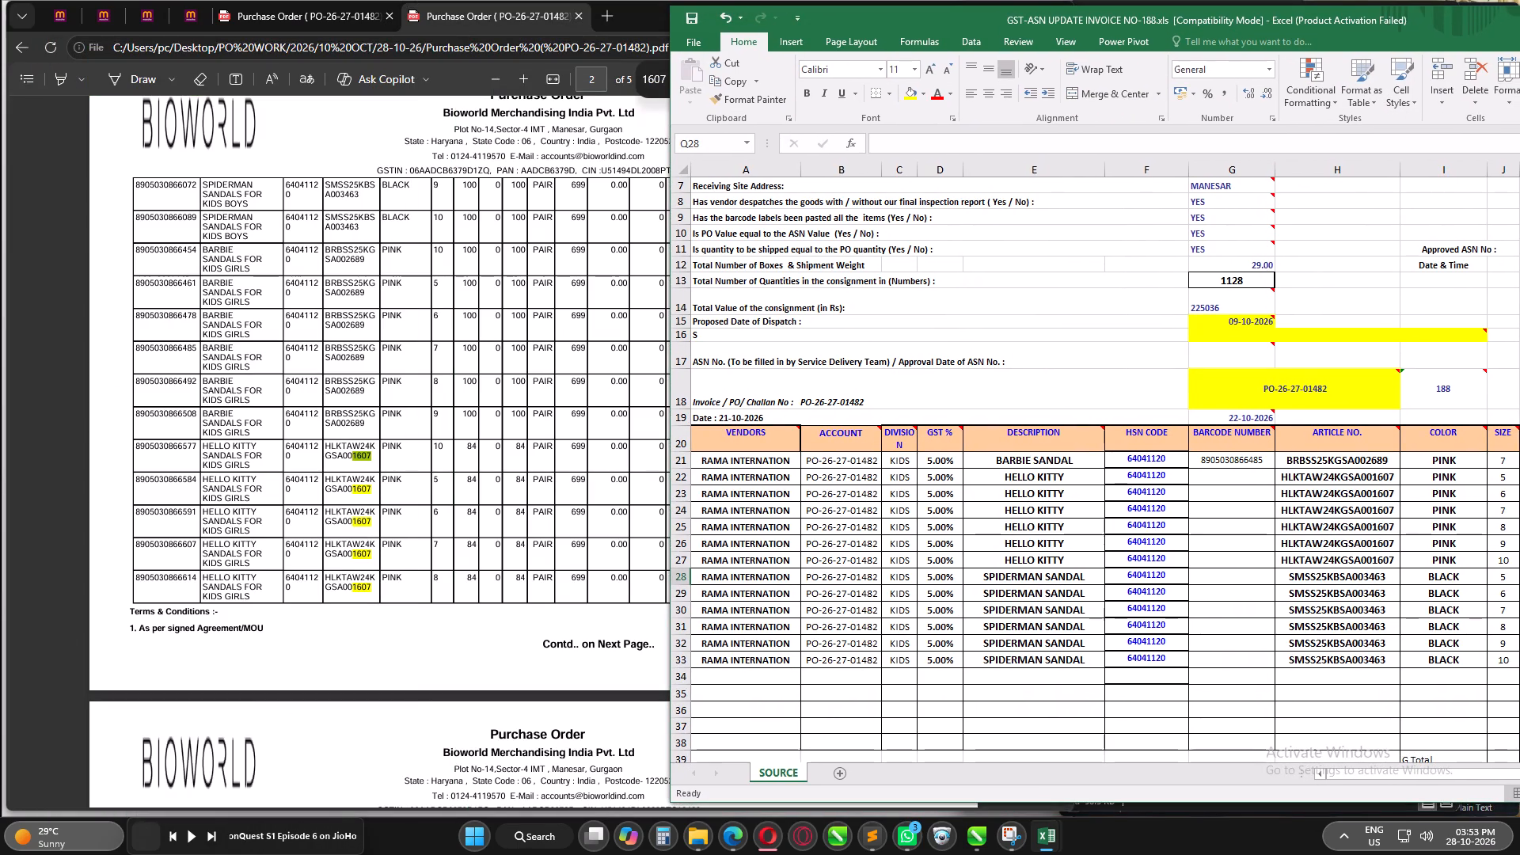
click(1336, 481)
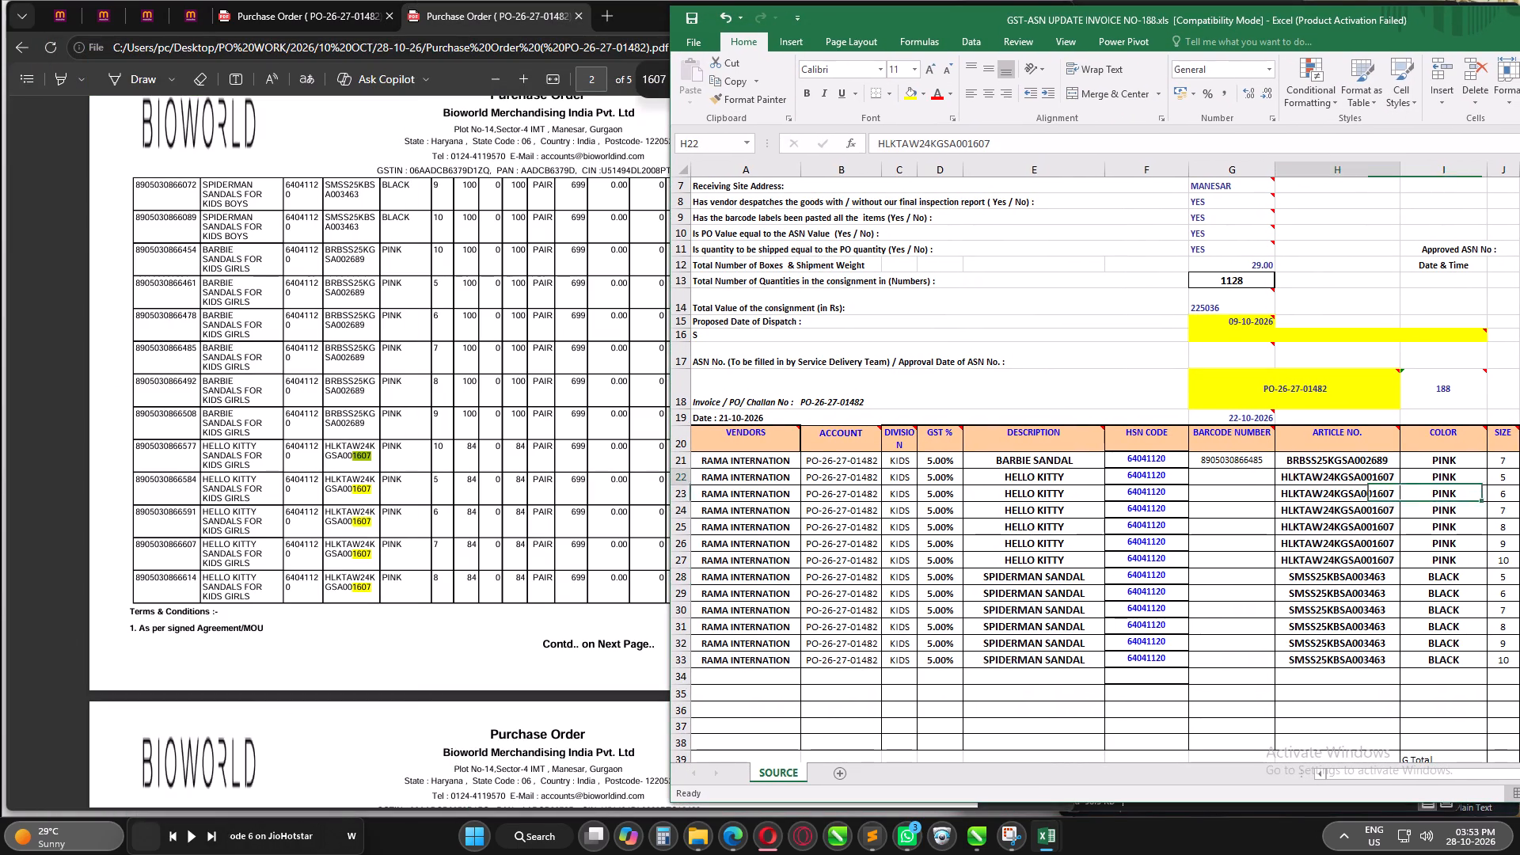
click(409, 526)
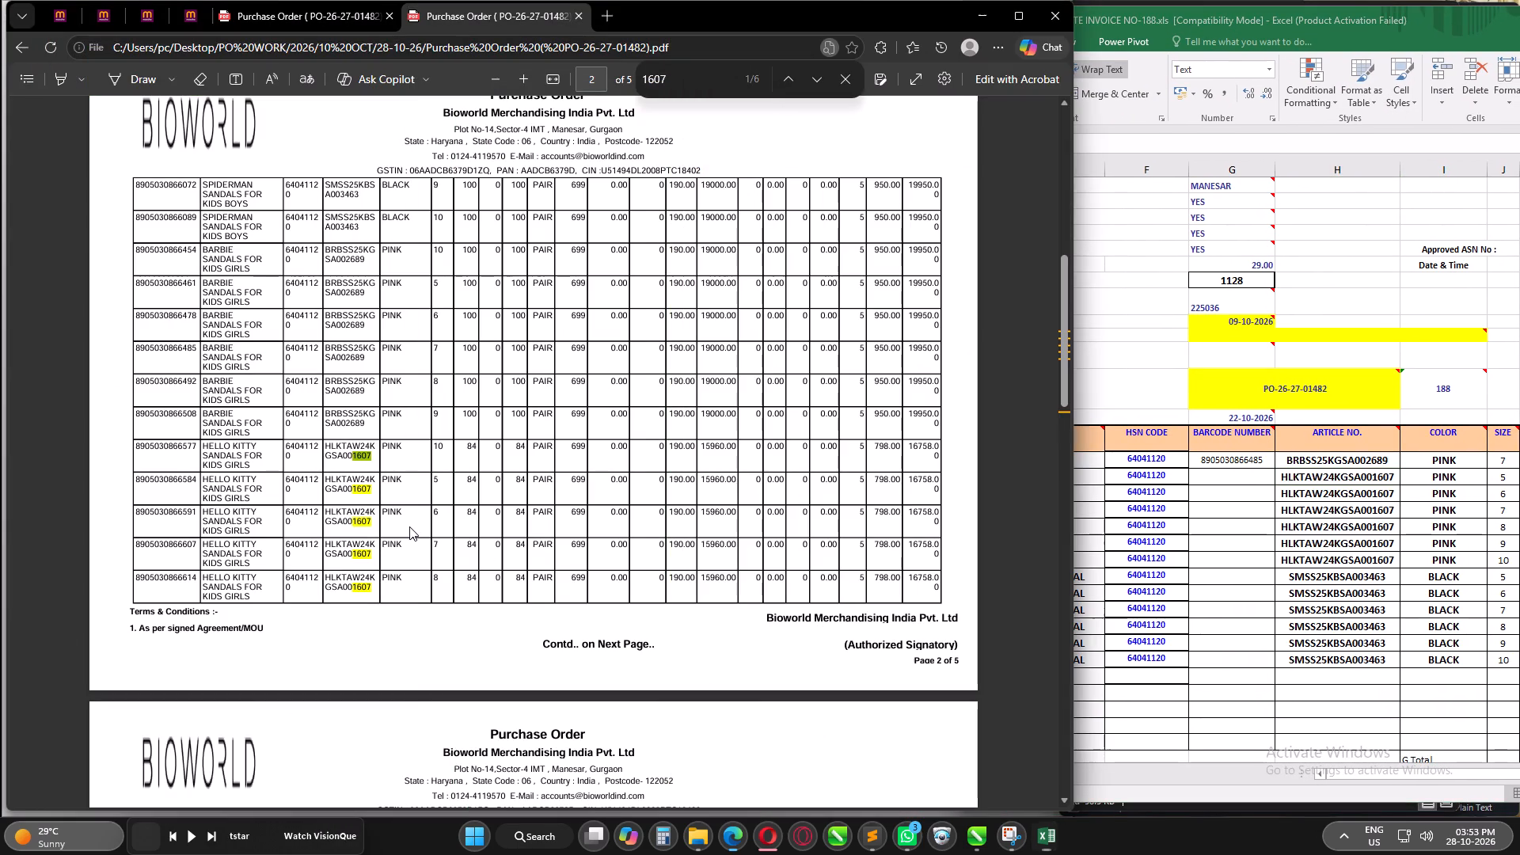
double_click(164, 478)
key(ctrl+c)
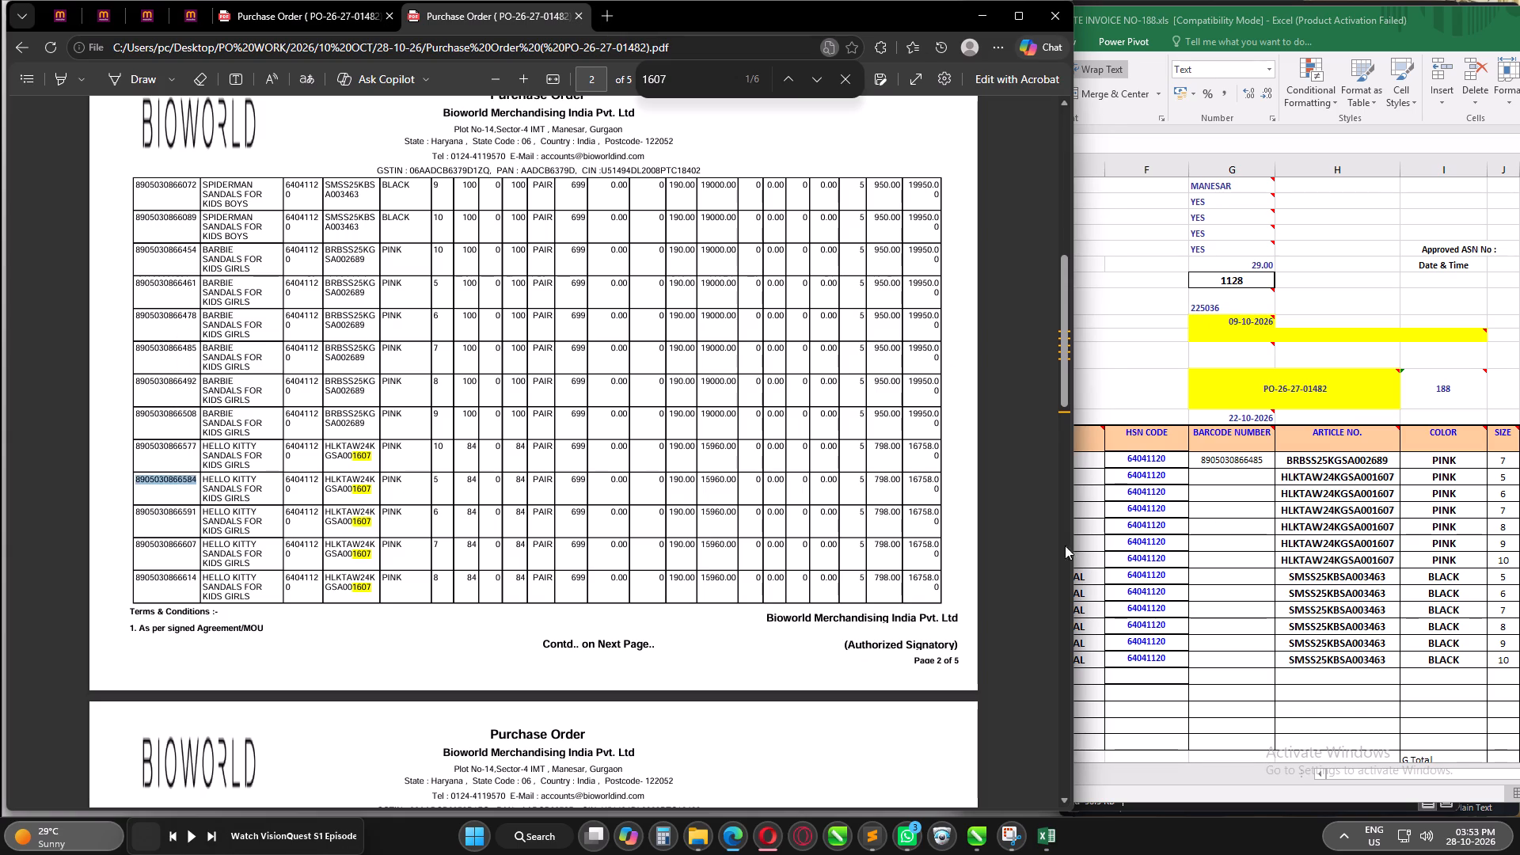
click(1326, 509)
double_click(1245, 476)
key(ctrl+v)
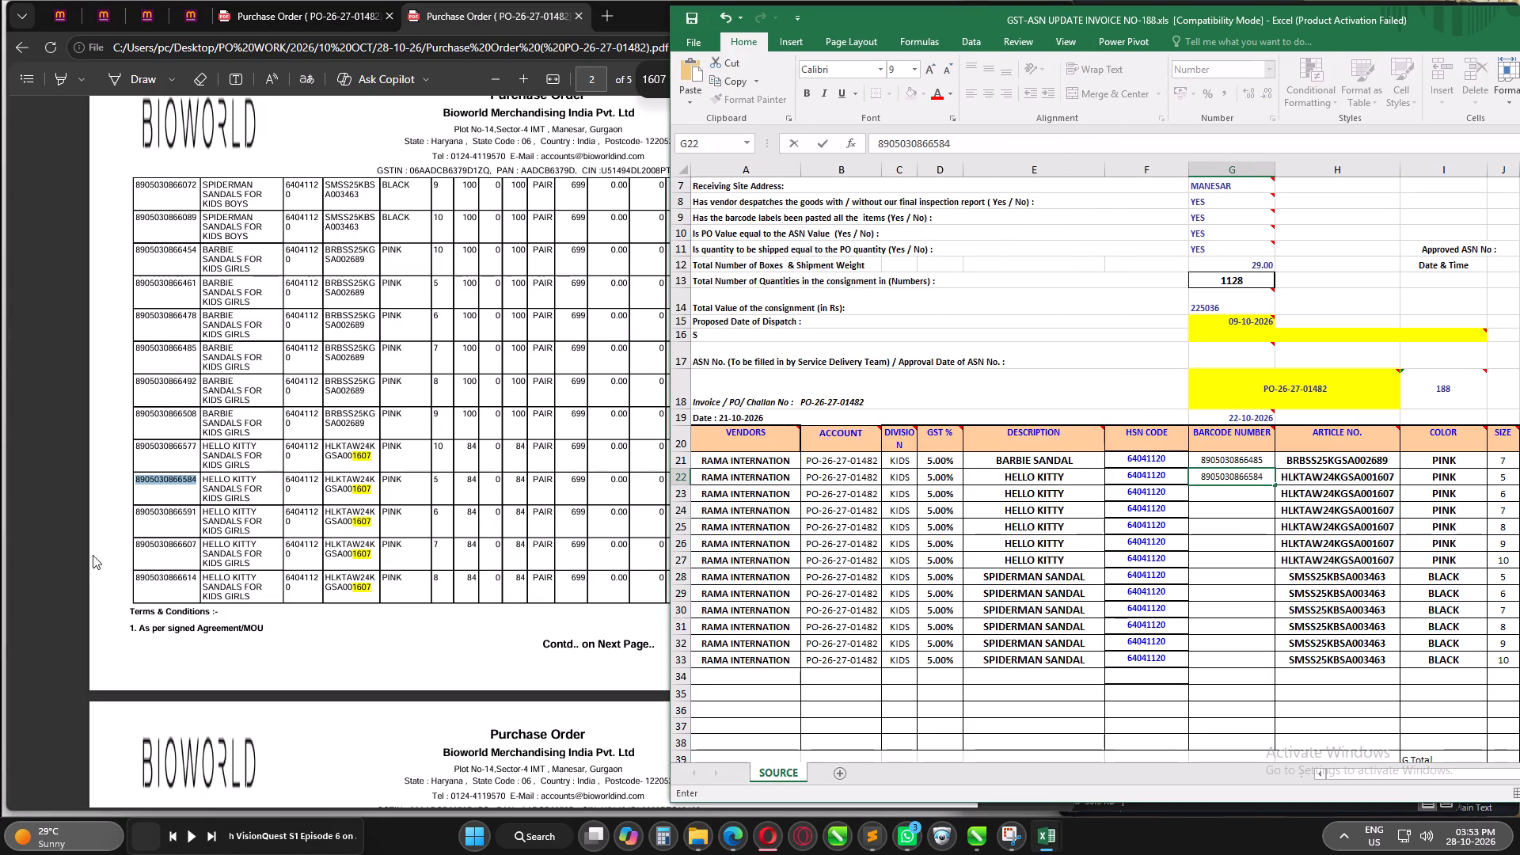
double_click(165, 511)
key(ctrl+c)
click(1278, 491)
double_click(1241, 490)
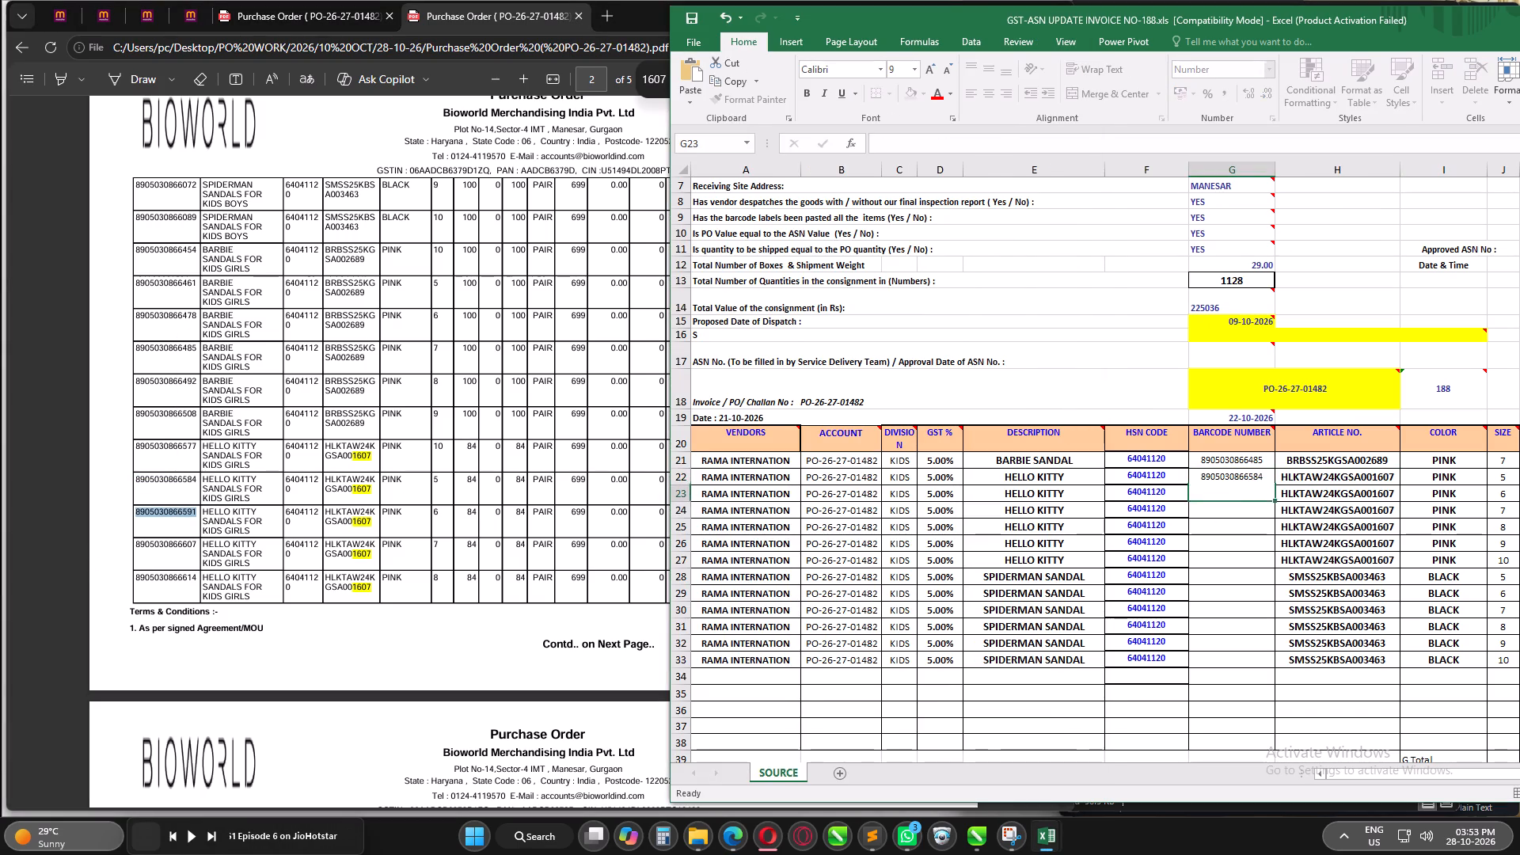
key(ctrl+v)
double_click(165, 545)
key(ctrl+c)
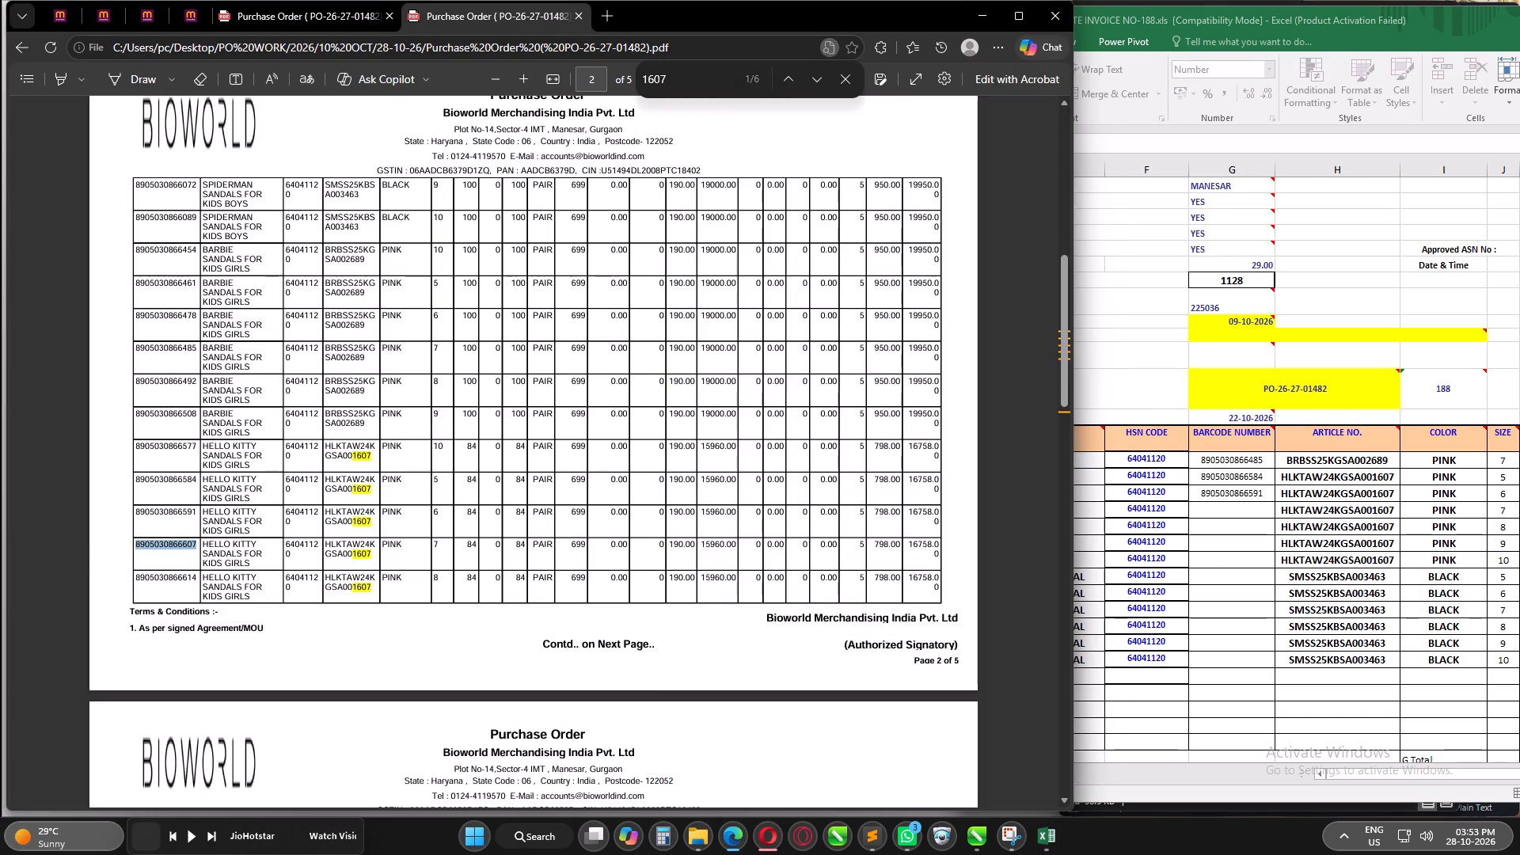
click(1289, 530)
double_click(1233, 511)
key(ctrl+v)
double_click(186, 579)
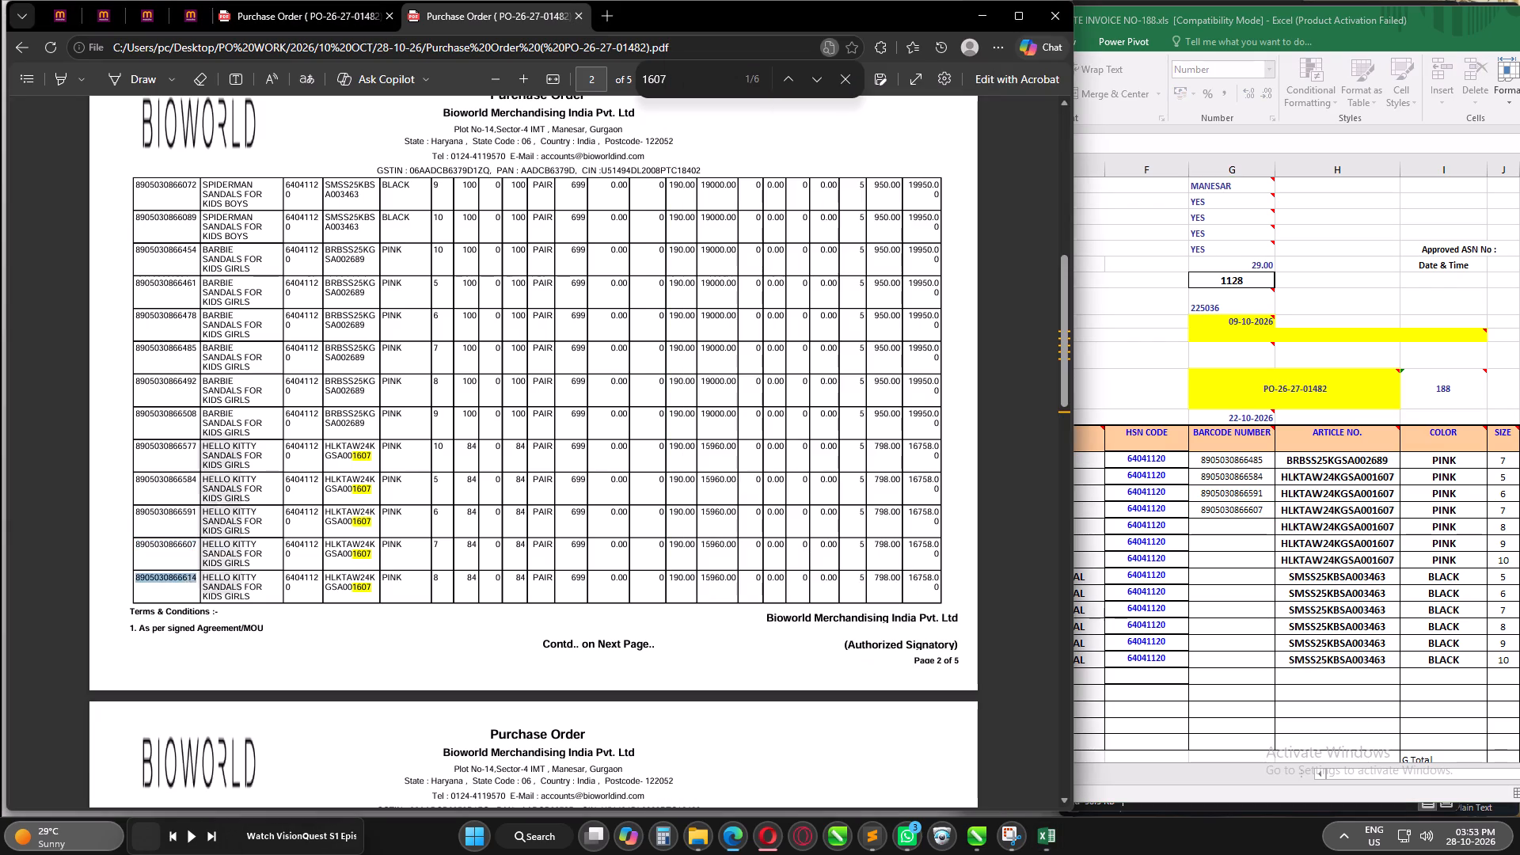
key(ctrl+c)
click(1350, 526)
double_click(1254, 523)
key(ctrl+v)
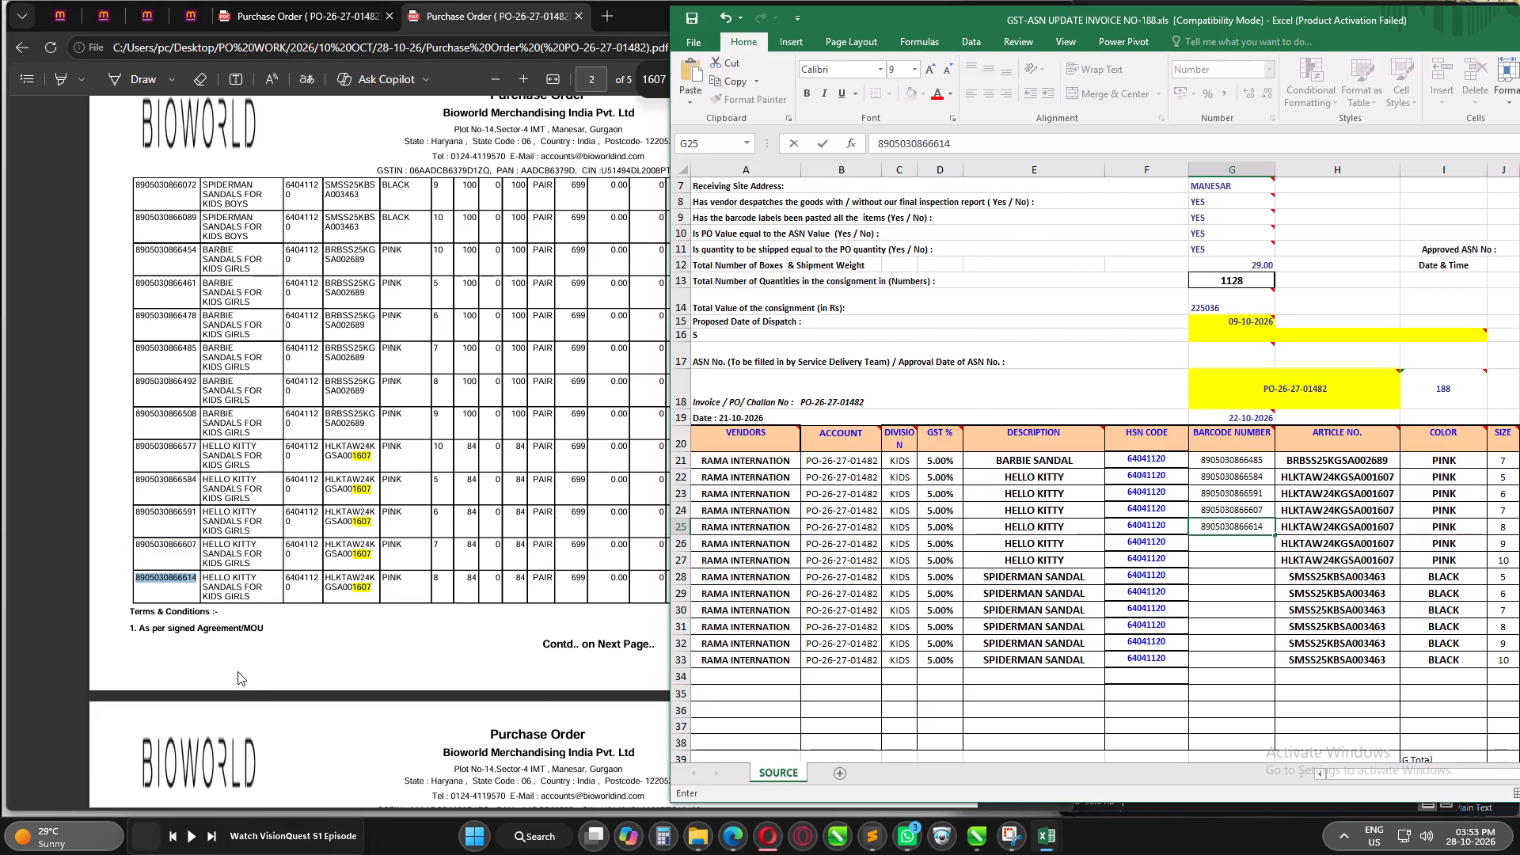
click(203, 591)
scroll(203, 591, down, 3)
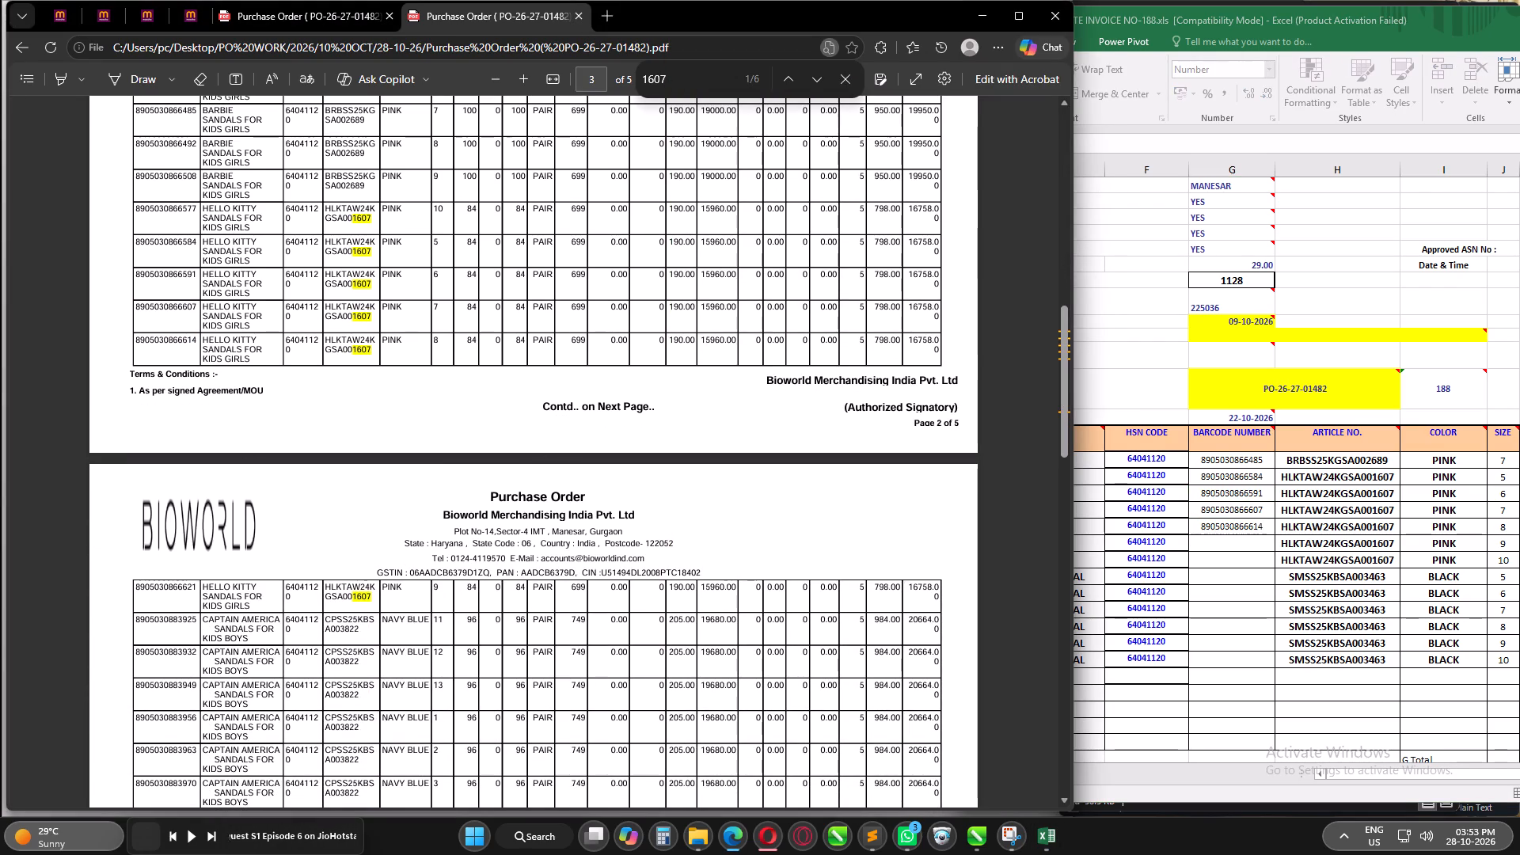
double_click(183, 588)
key(ctrl+c)
click(1352, 560)
double_click(1262, 543)
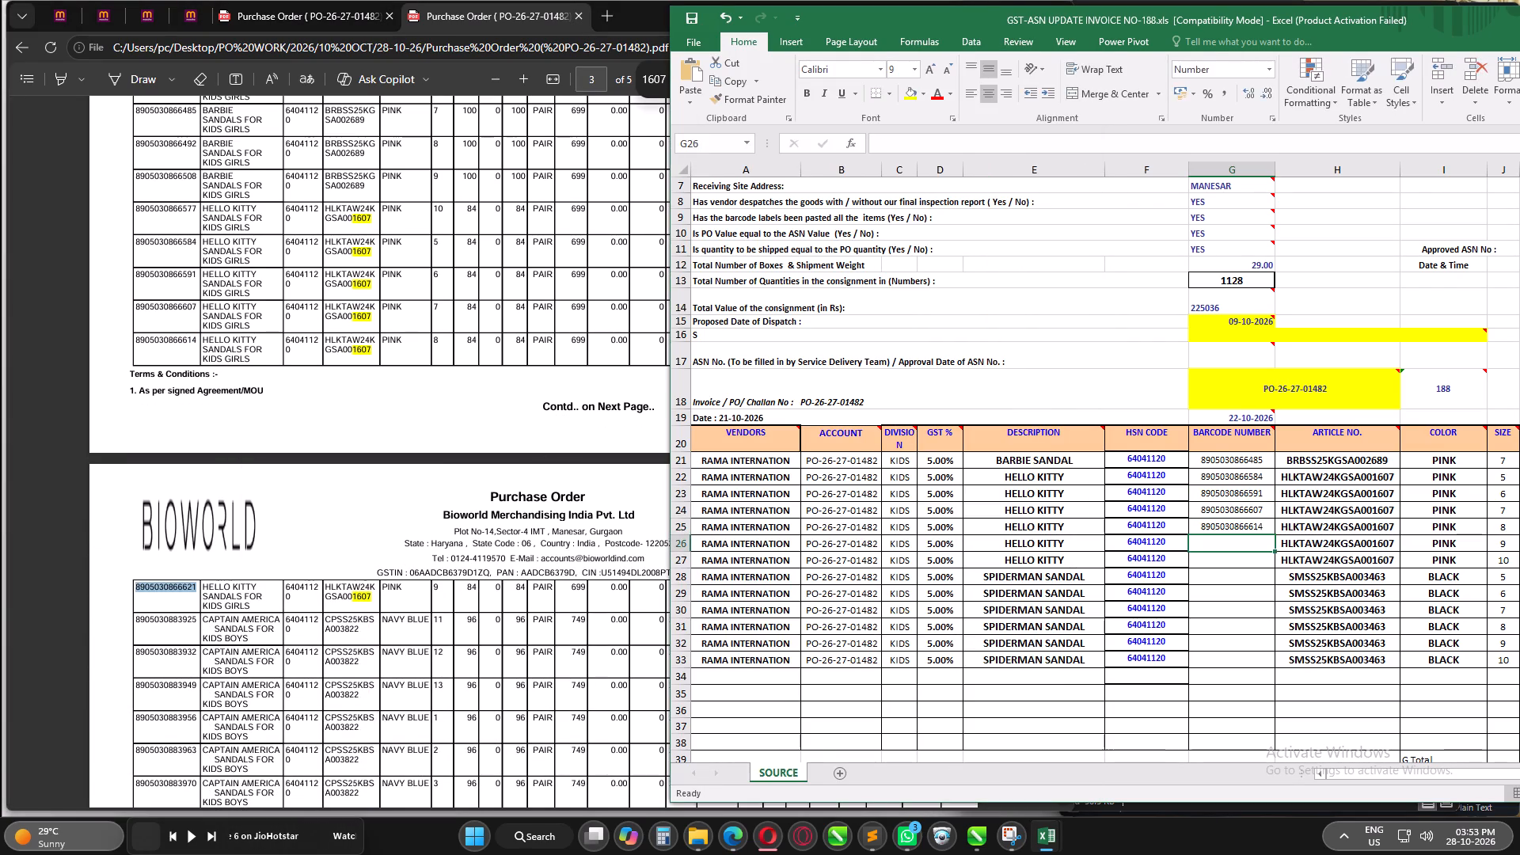
key(ctrl+v)
click(279, 528)
scroll(279, 528, up, 2)
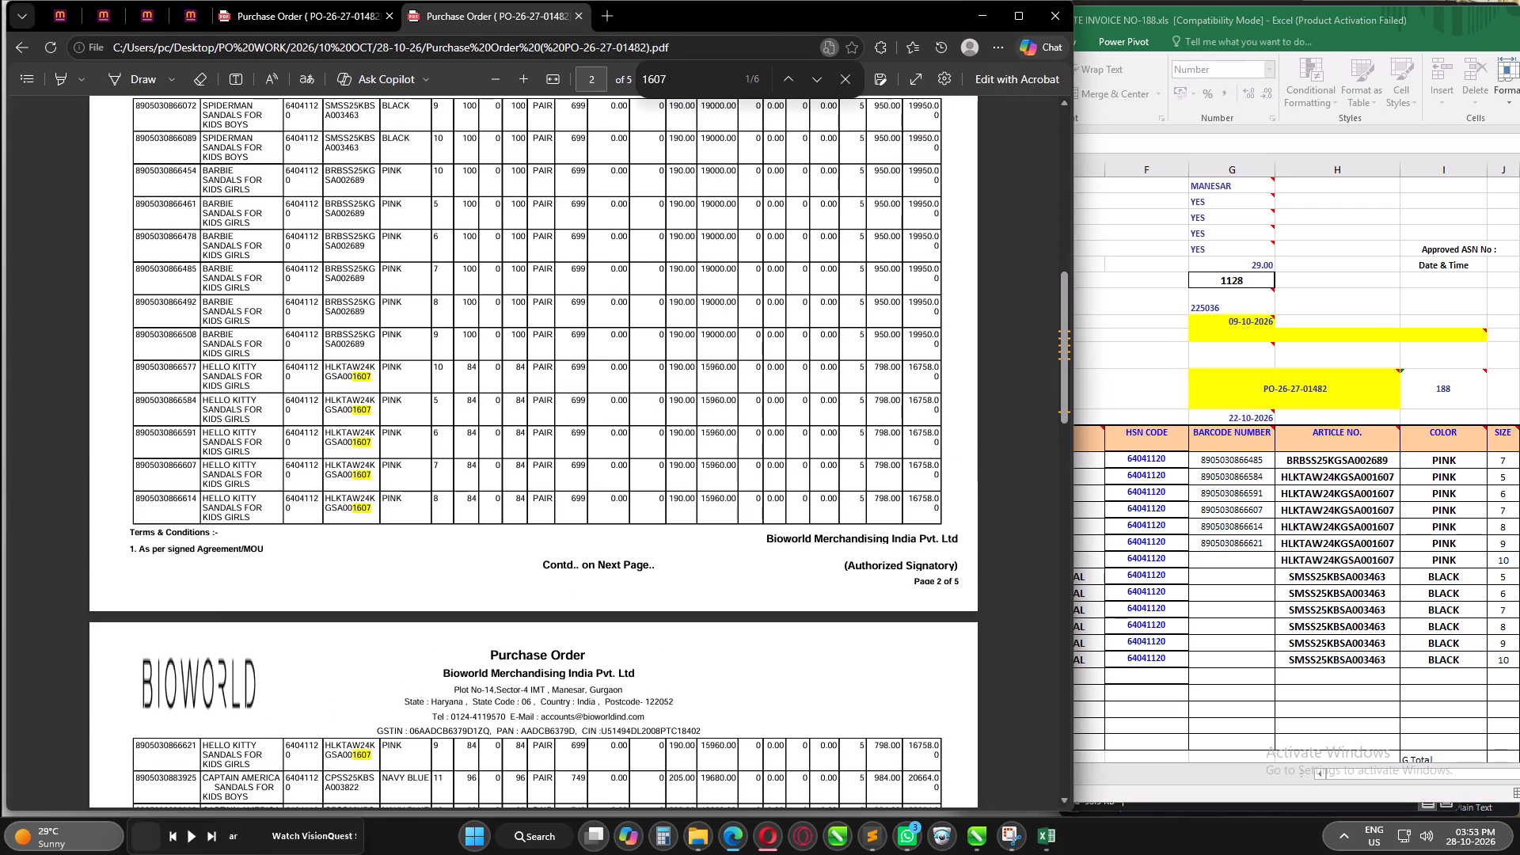
double_click(170, 363)
key(ctrl+c)
click(1301, 589)
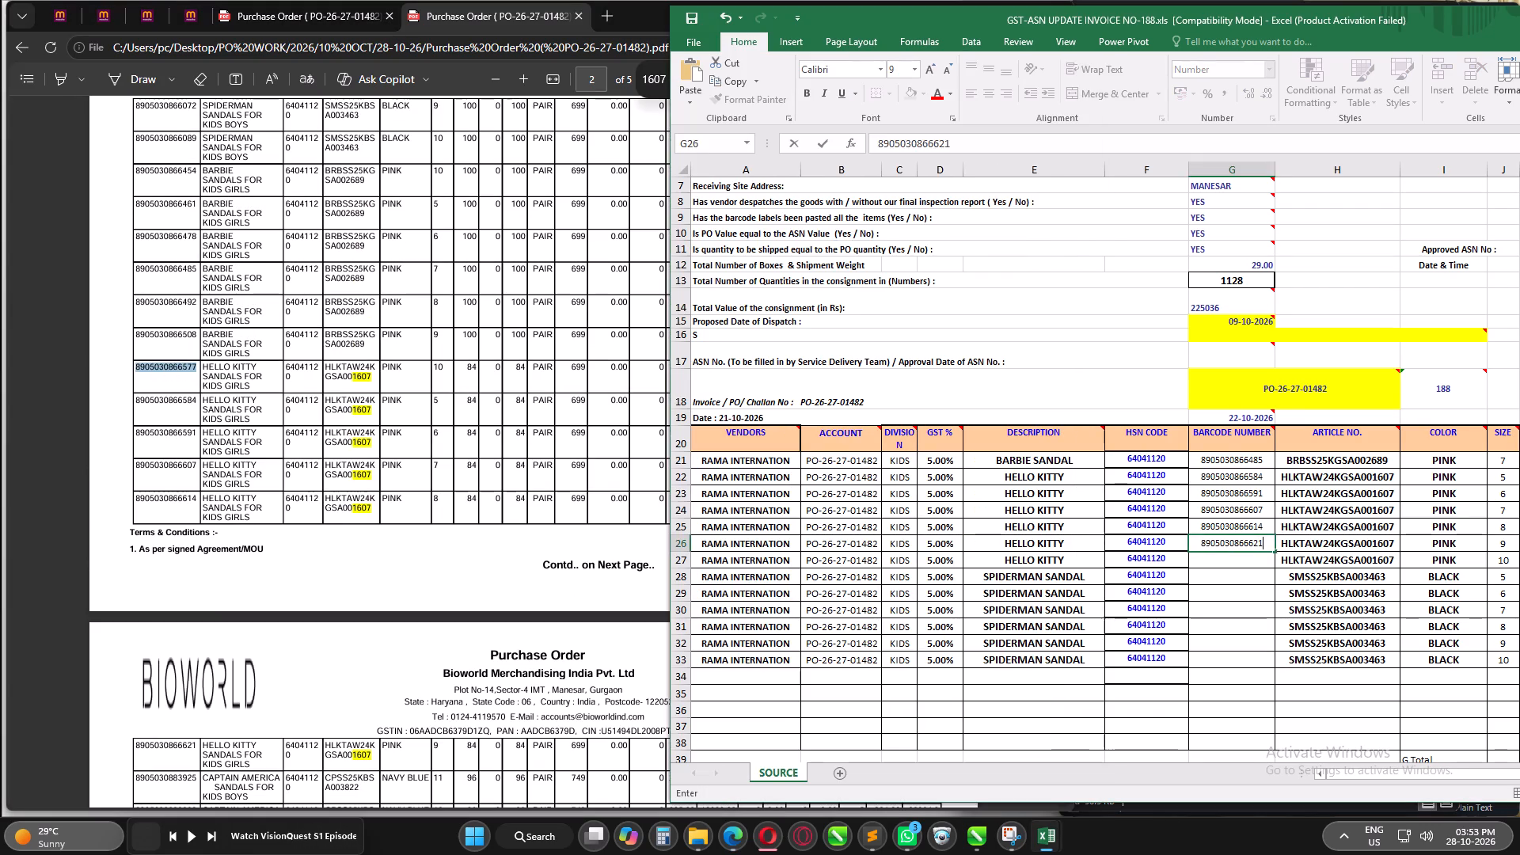
double_click(1229, 556)
key(ctrl+v)
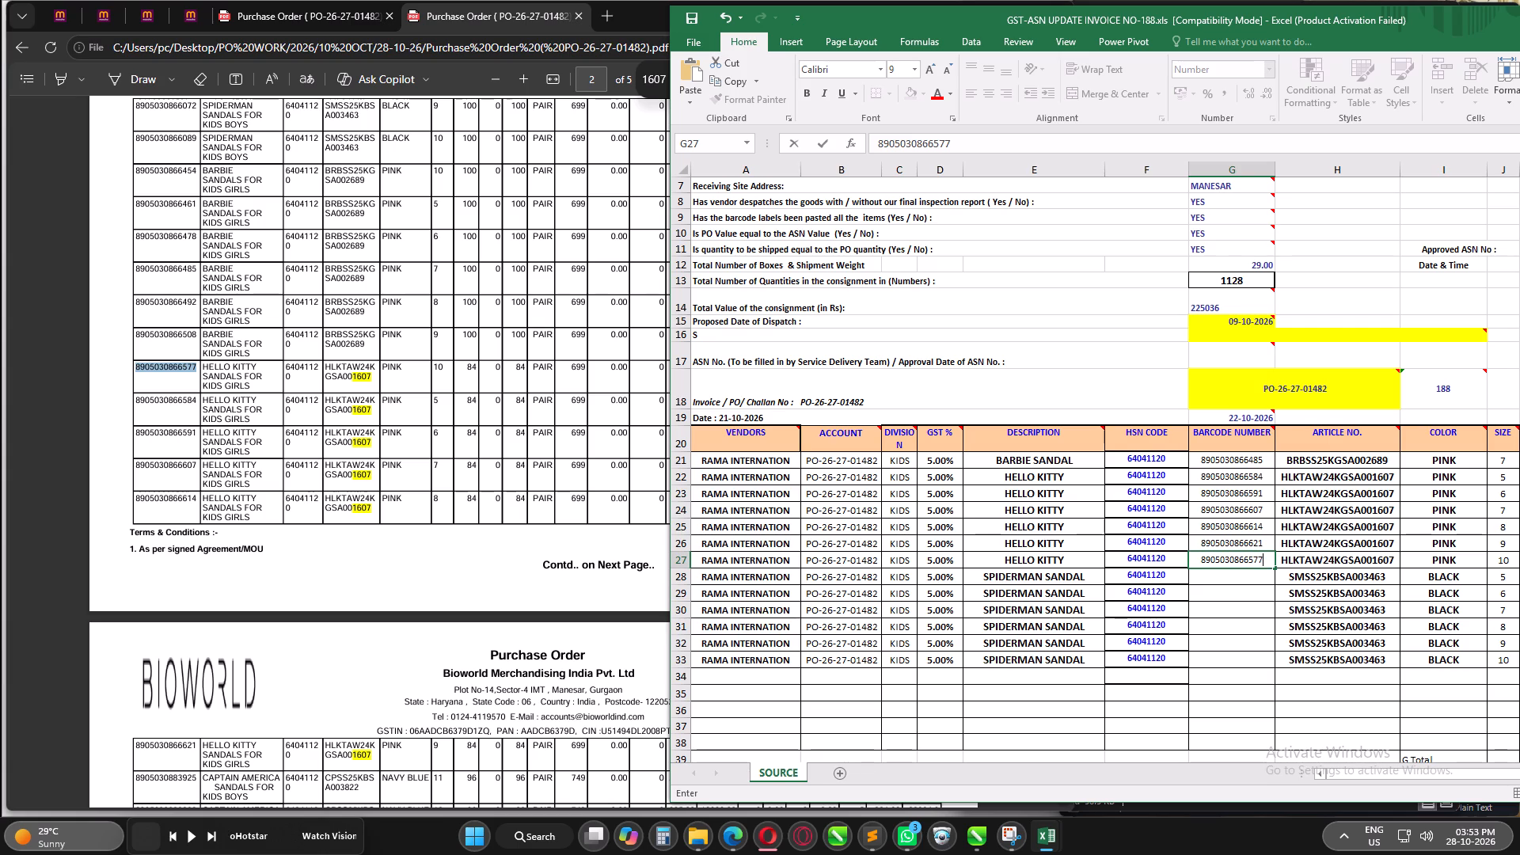
click(1241, 575)
key(ctrl+s)
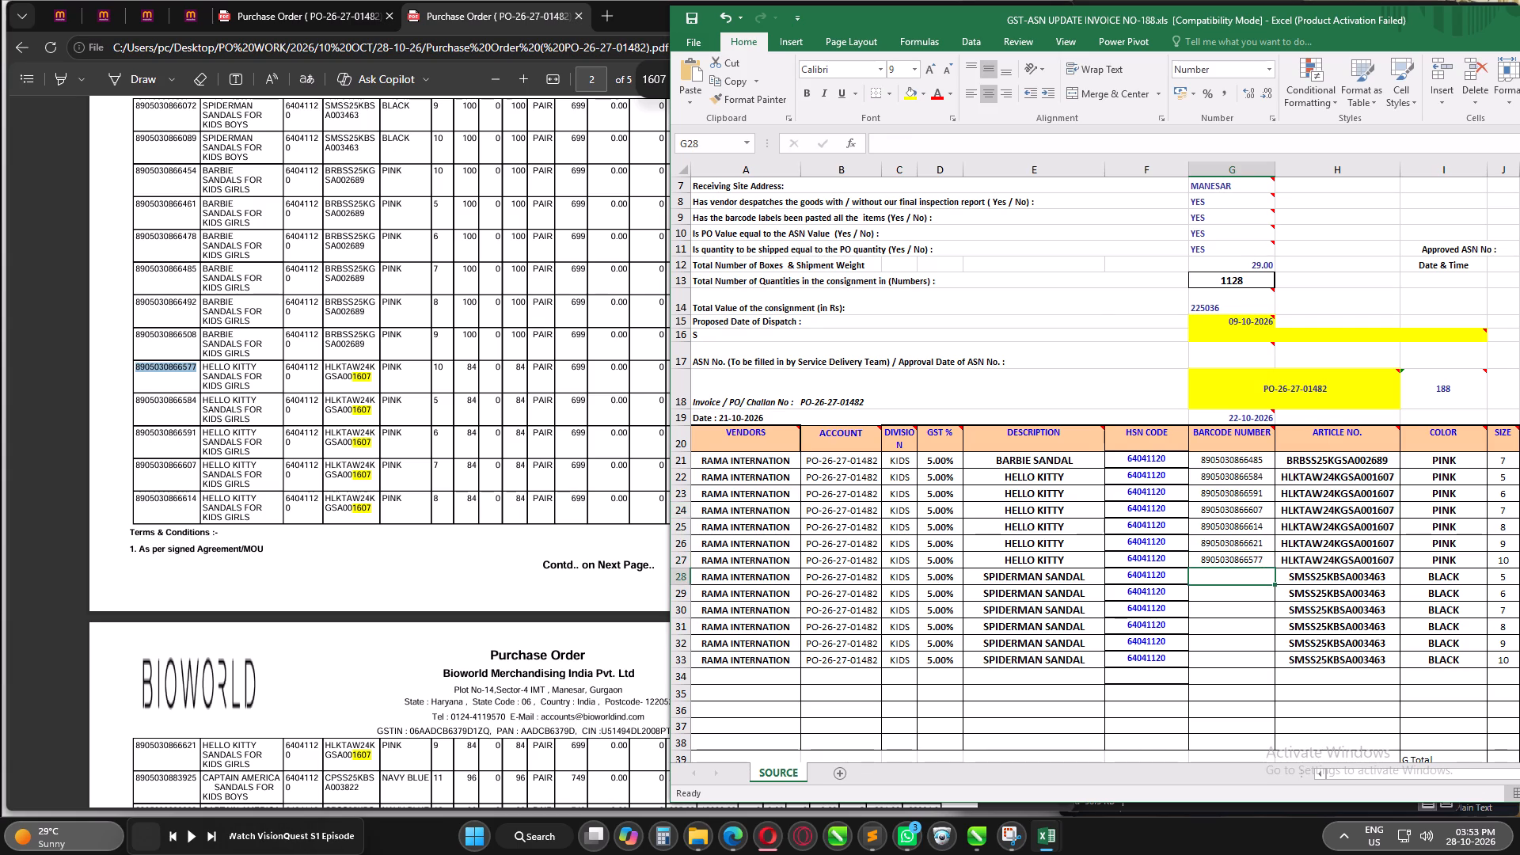
click(463, 441)
drag(683, 81, 484, 85)
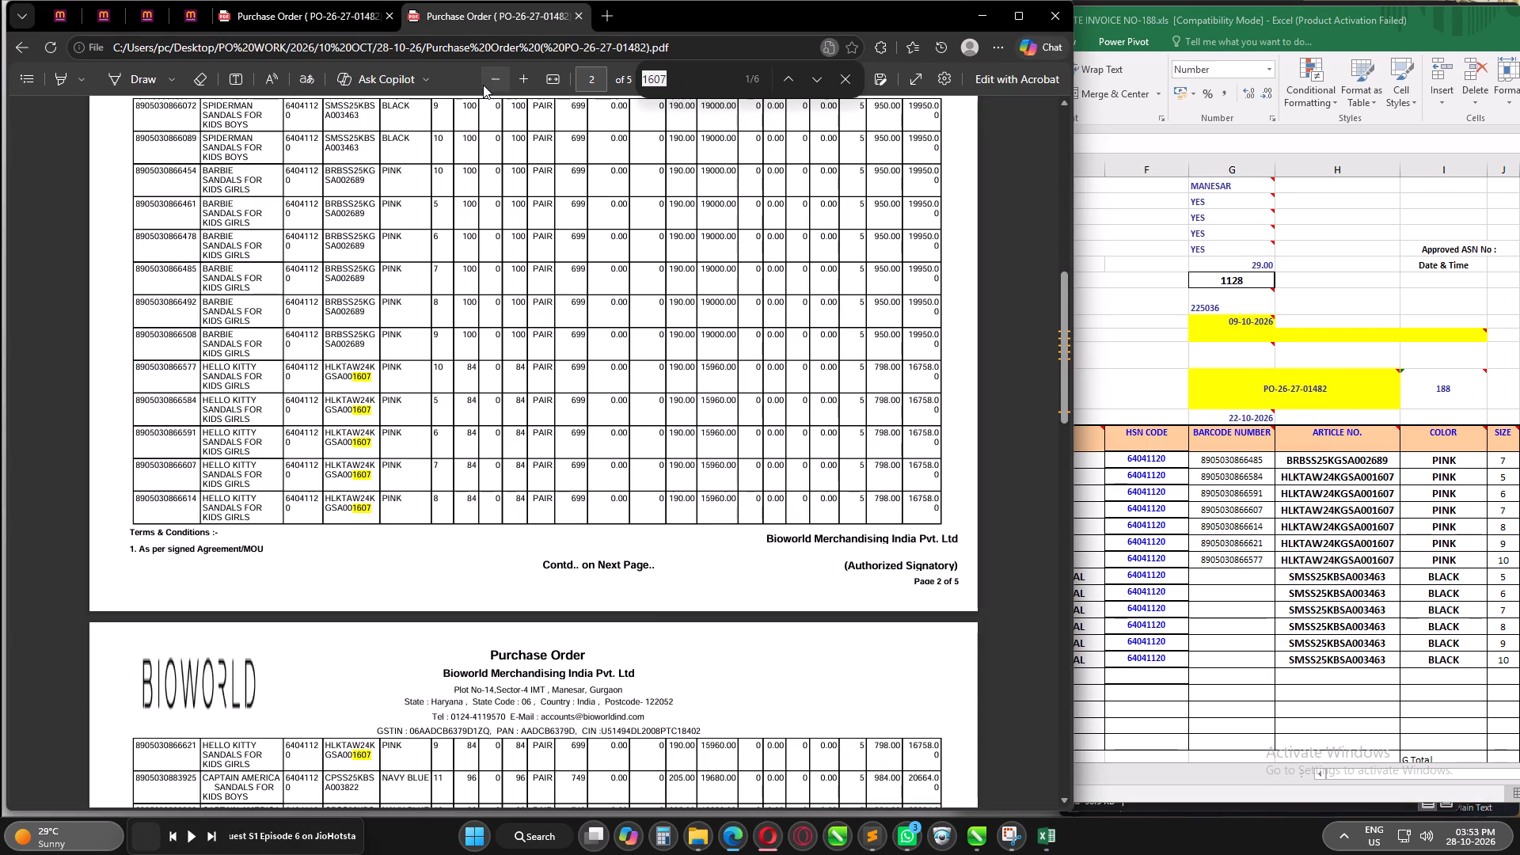
text(3463)
scroll(377, 374, up, 4)
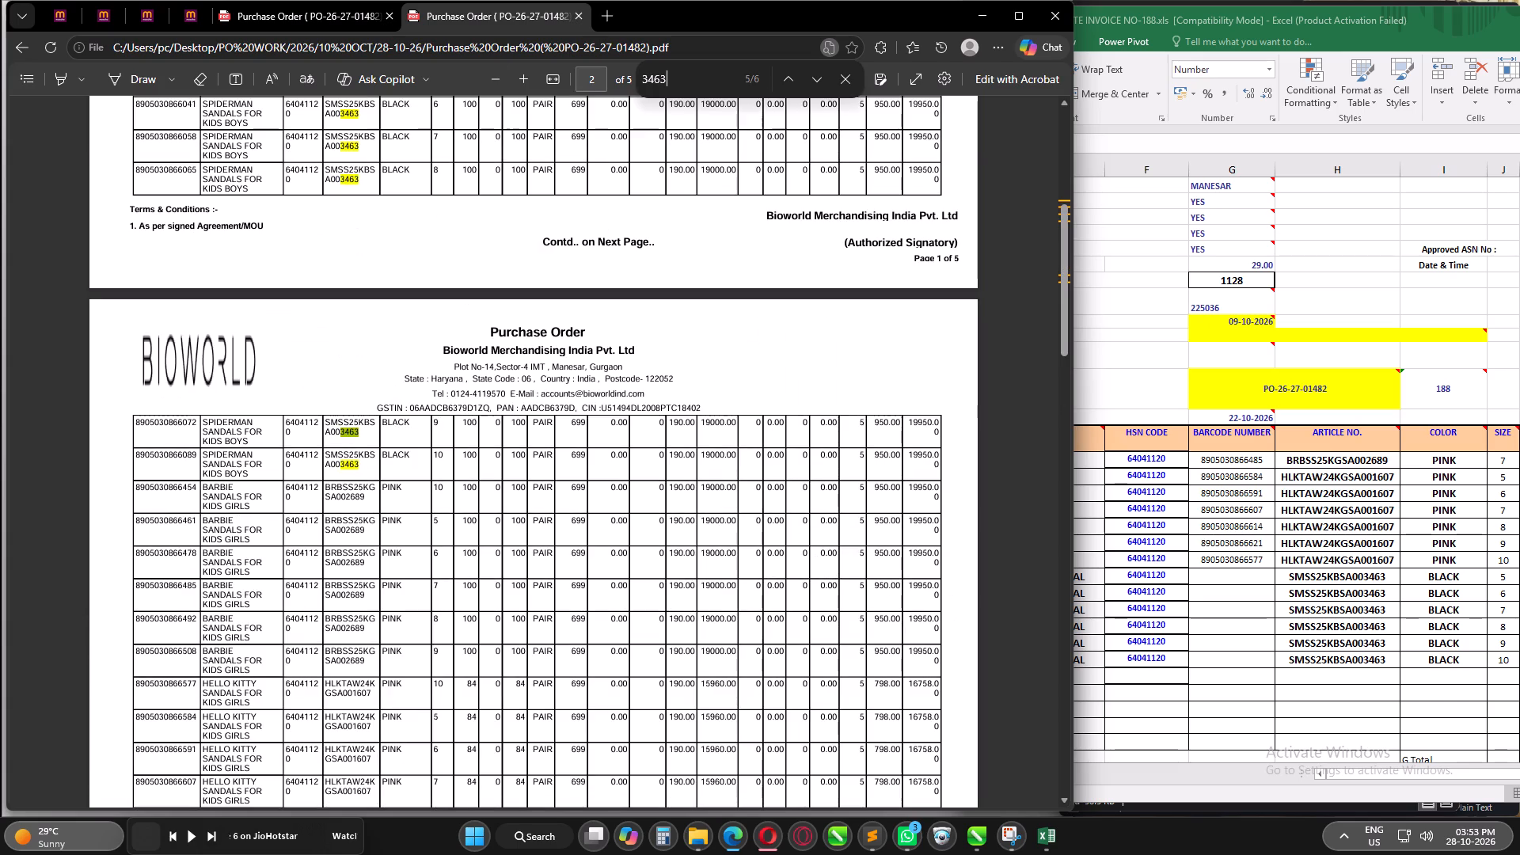
scroll(388, 492, up, 1)
scroll(405, 246, up, 1)
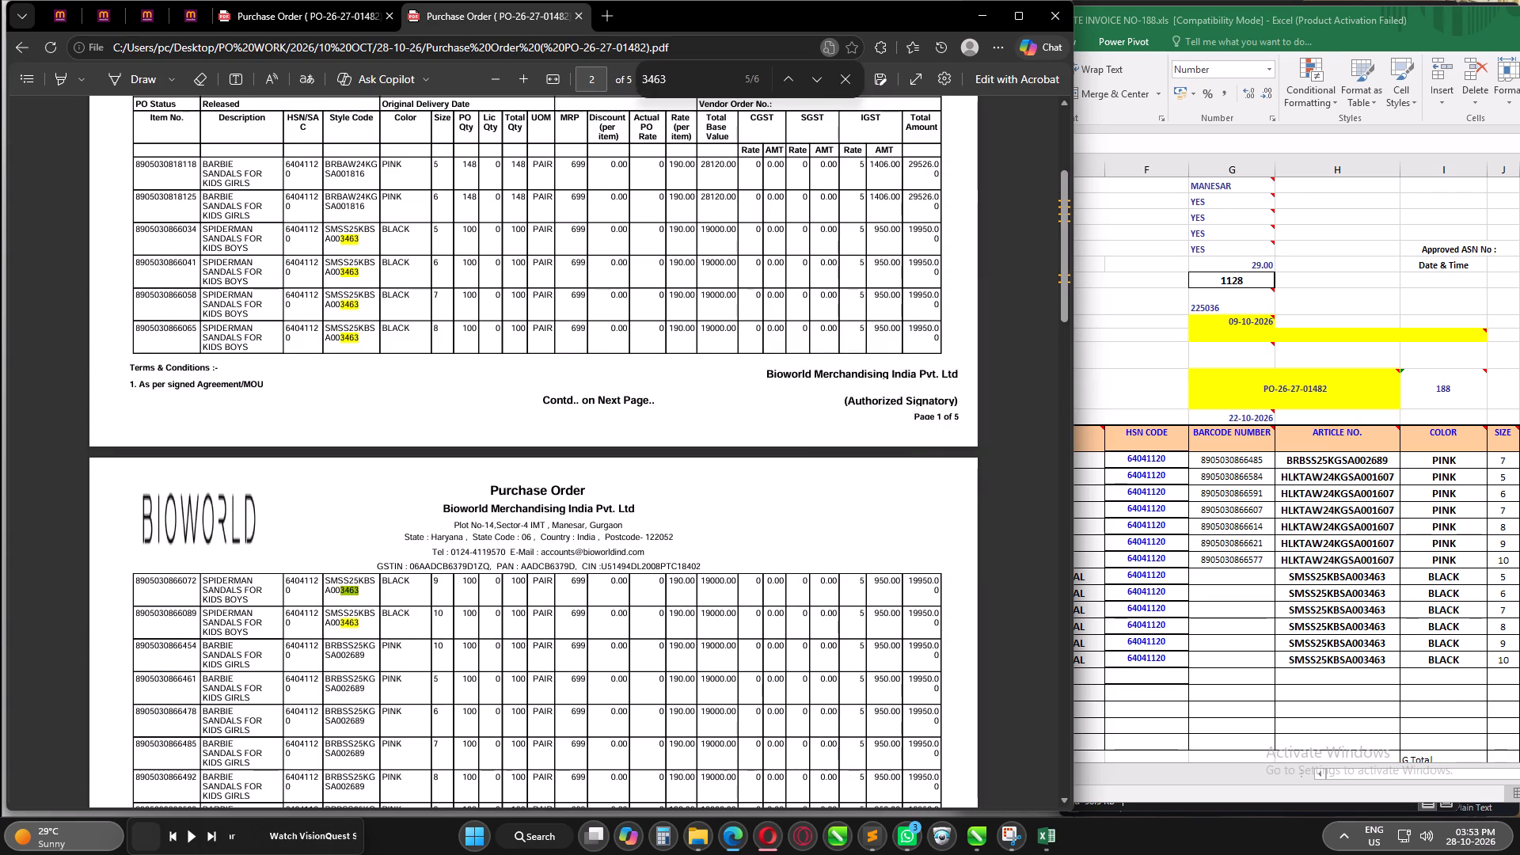
double_click(180, 229)
key(ctrl+c)
click(1282, 591)
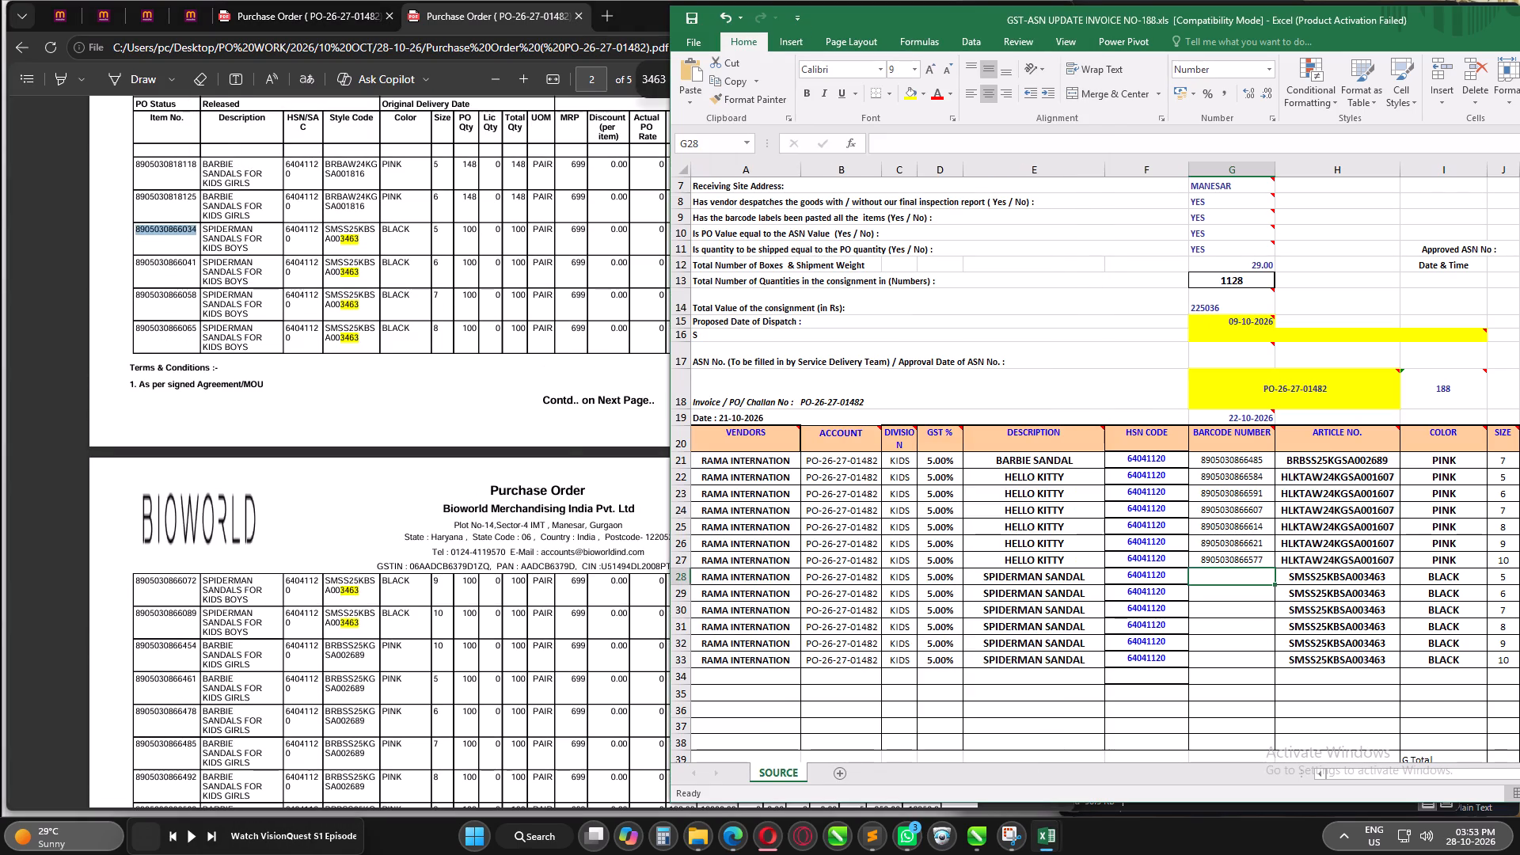
double_click(1244, 580)
key(ctrl+v)
double_click(173, 263)
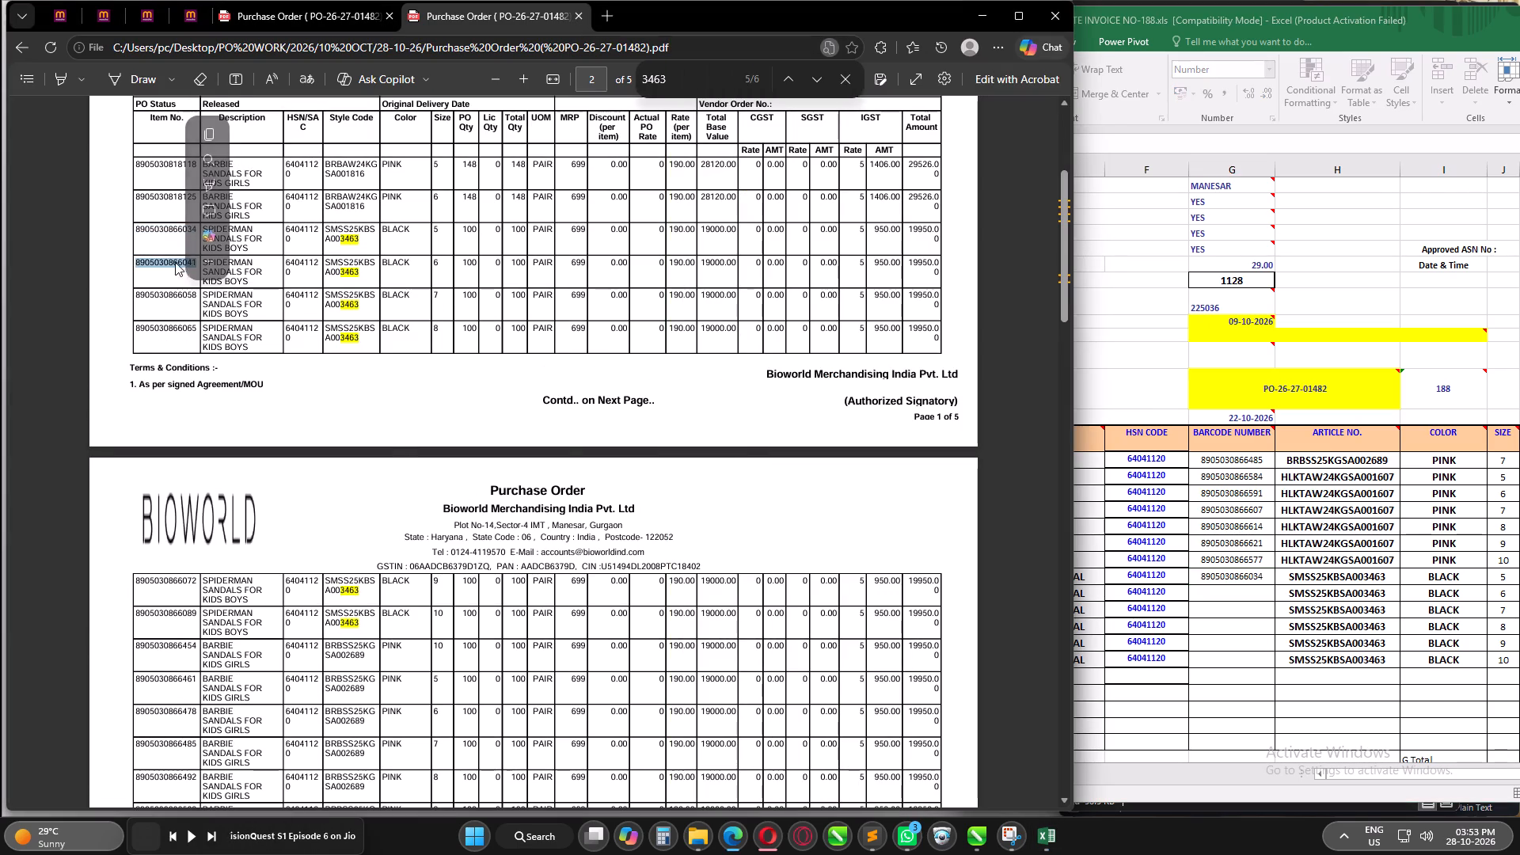
key(ctrl+c)
click(1247, 572)
double_click(1236, 598)
key(ctrl+v)
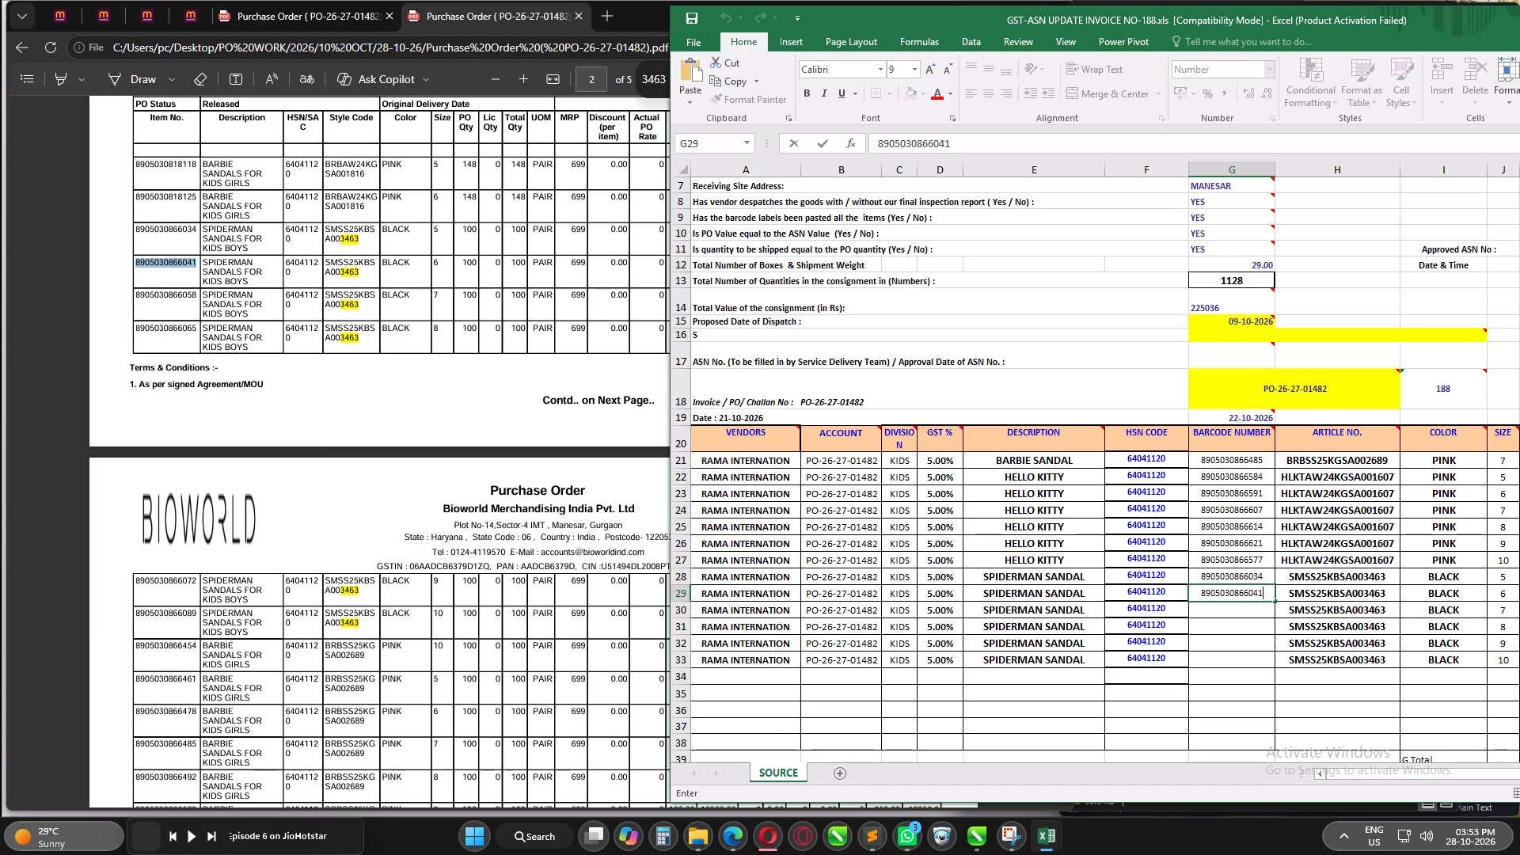
double_click(173, 293)
key(ctrl+c)
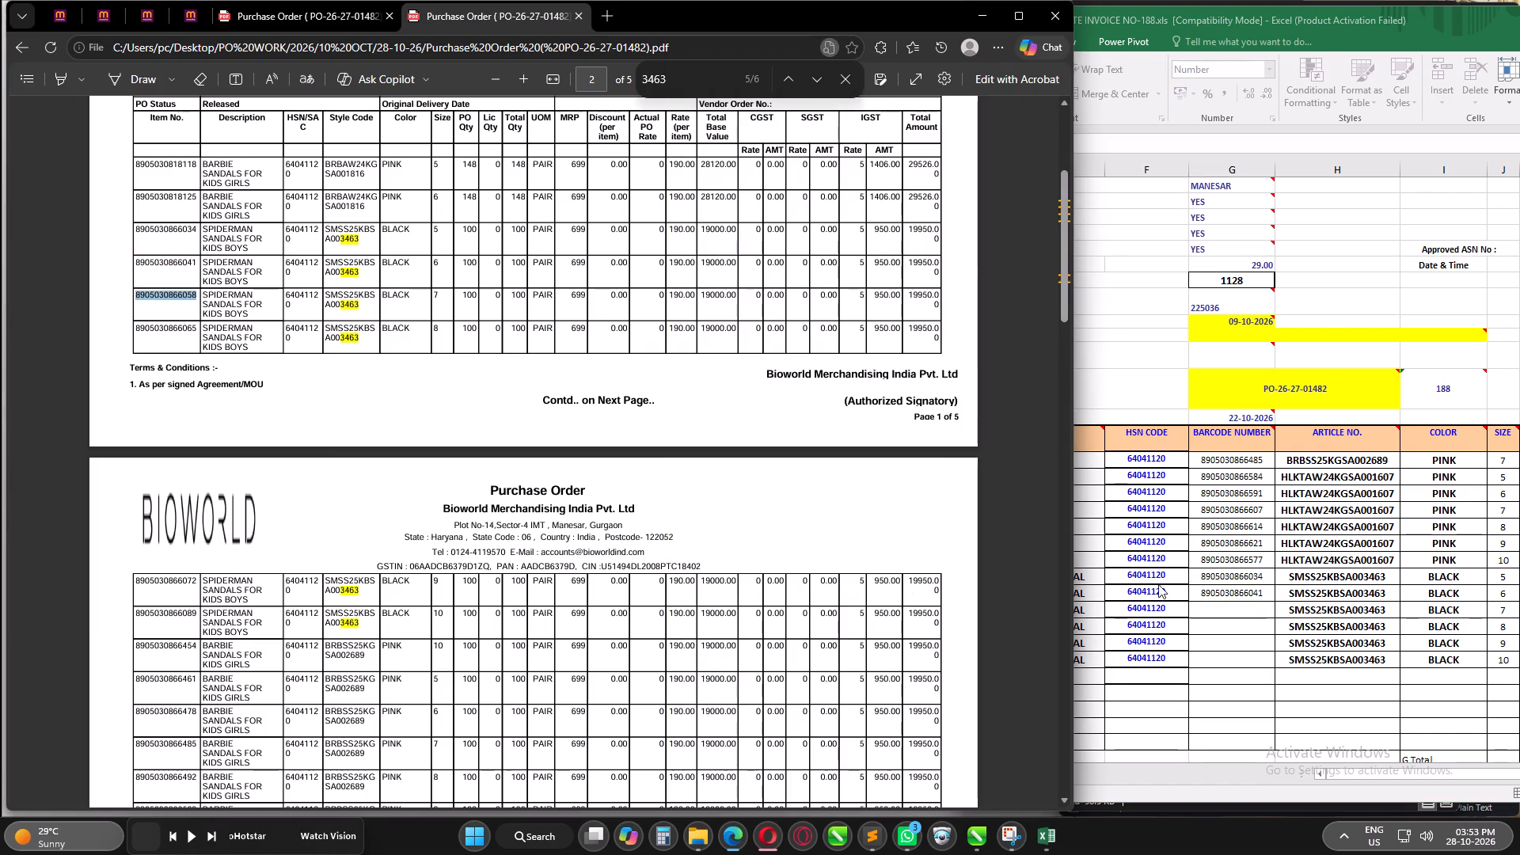
click(1308, 595)
double_click(1228, 608)
key(ctrl+v)
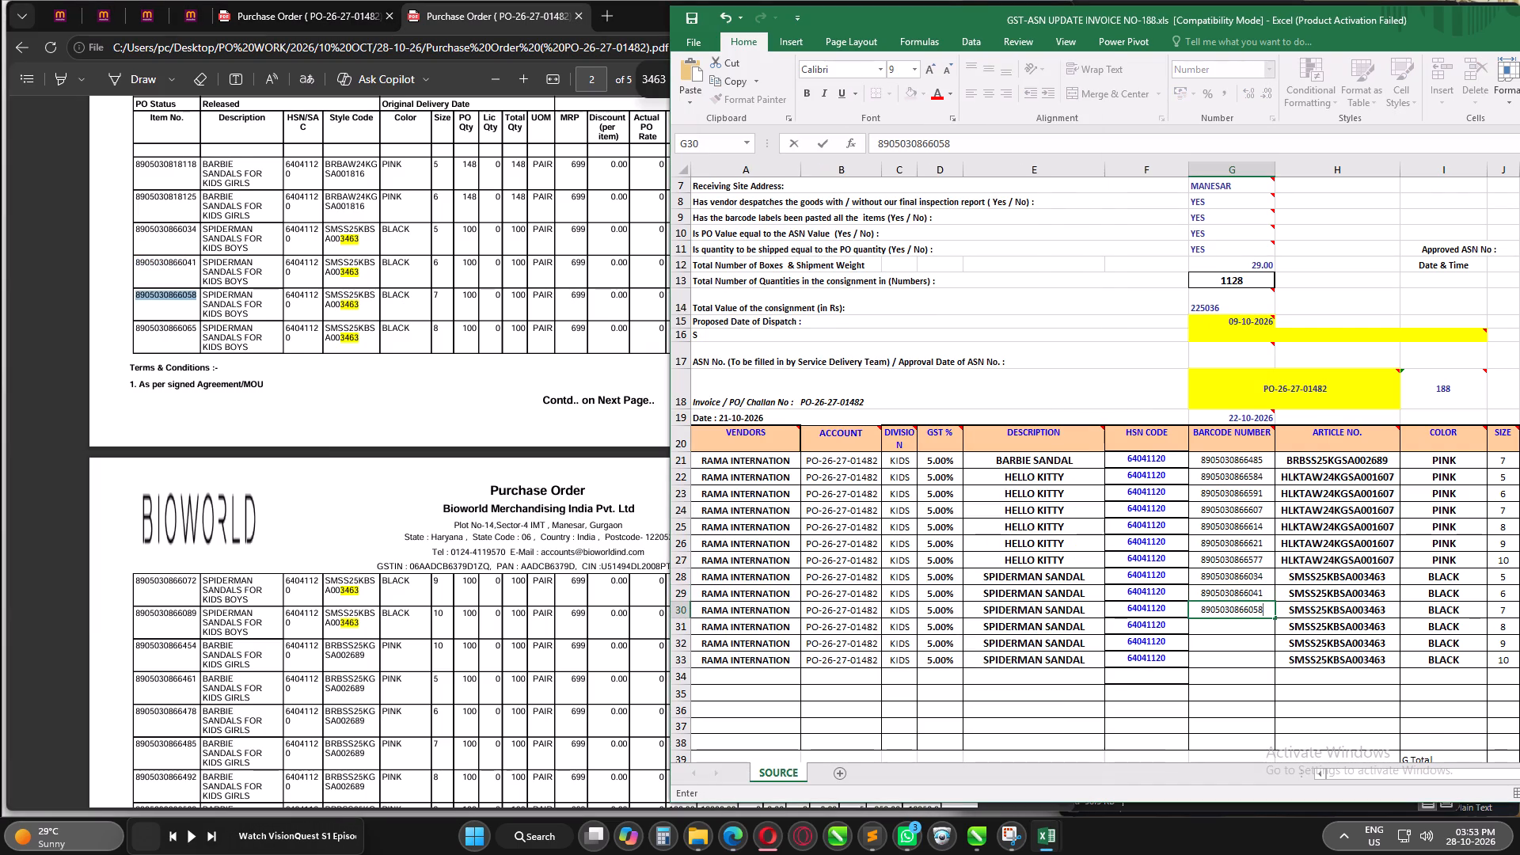
double_click(170, 327)
key(ctrl+c)
click(1259, 624)
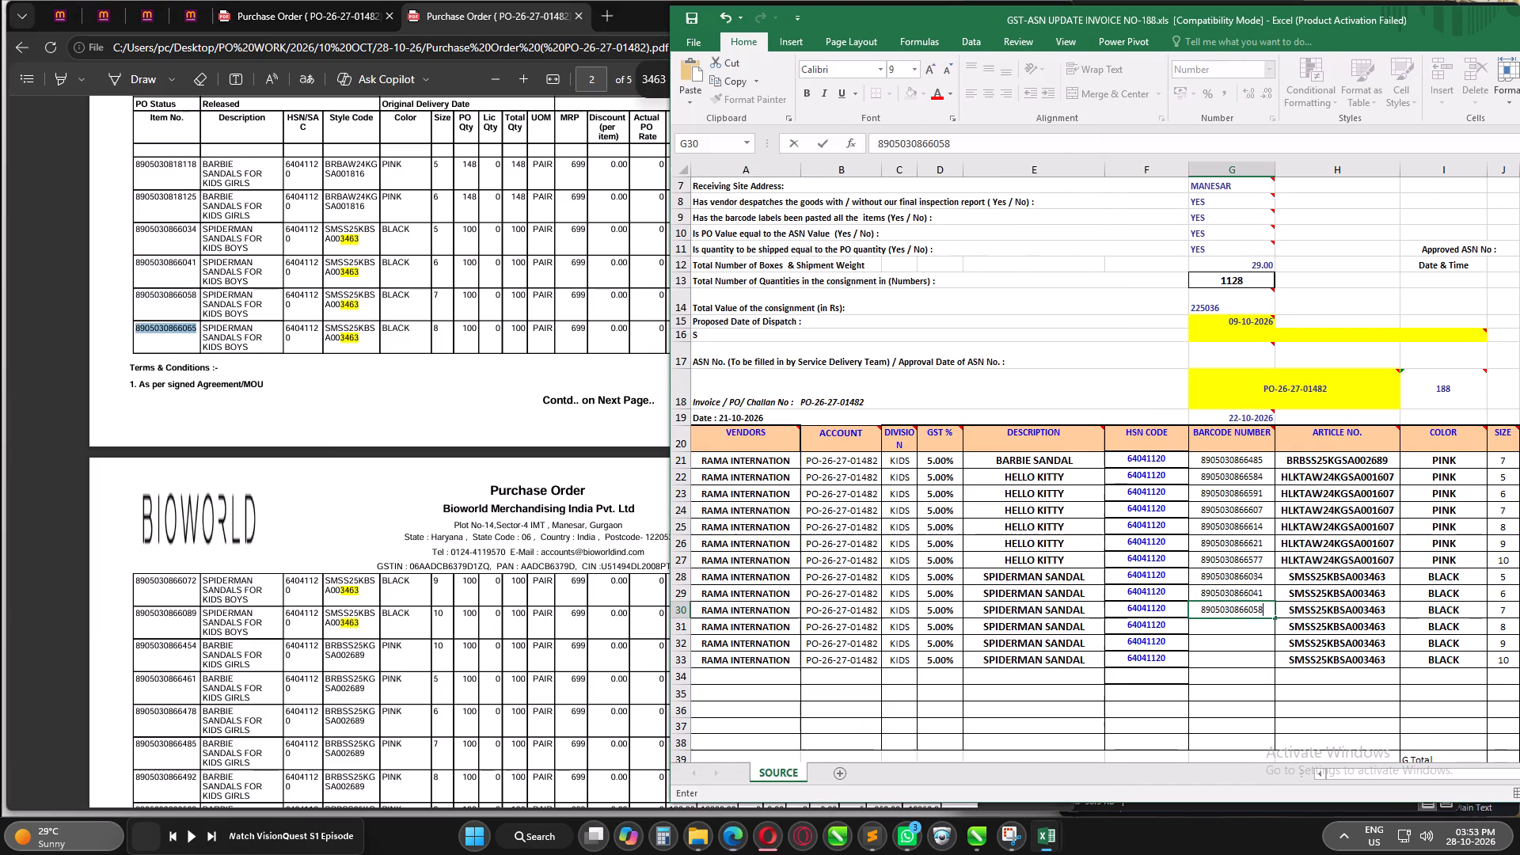
double_click(1251, 627)
key(ctrl+v)
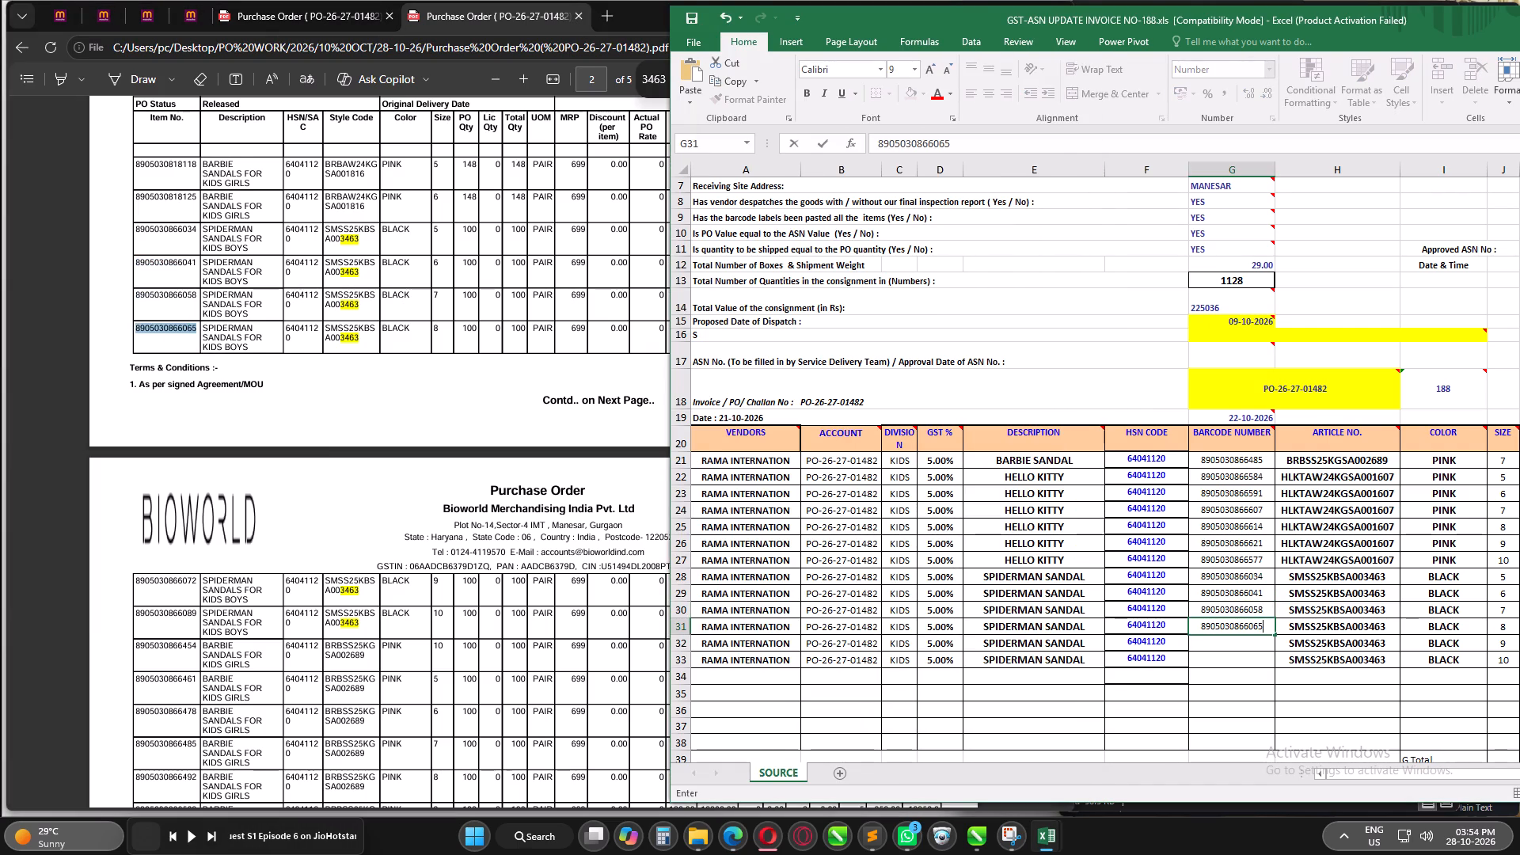
double_click(169, 579)
key(ctrl+c)
click(1270, 636)
double_click(1237, 645)
key(ctrl+v)
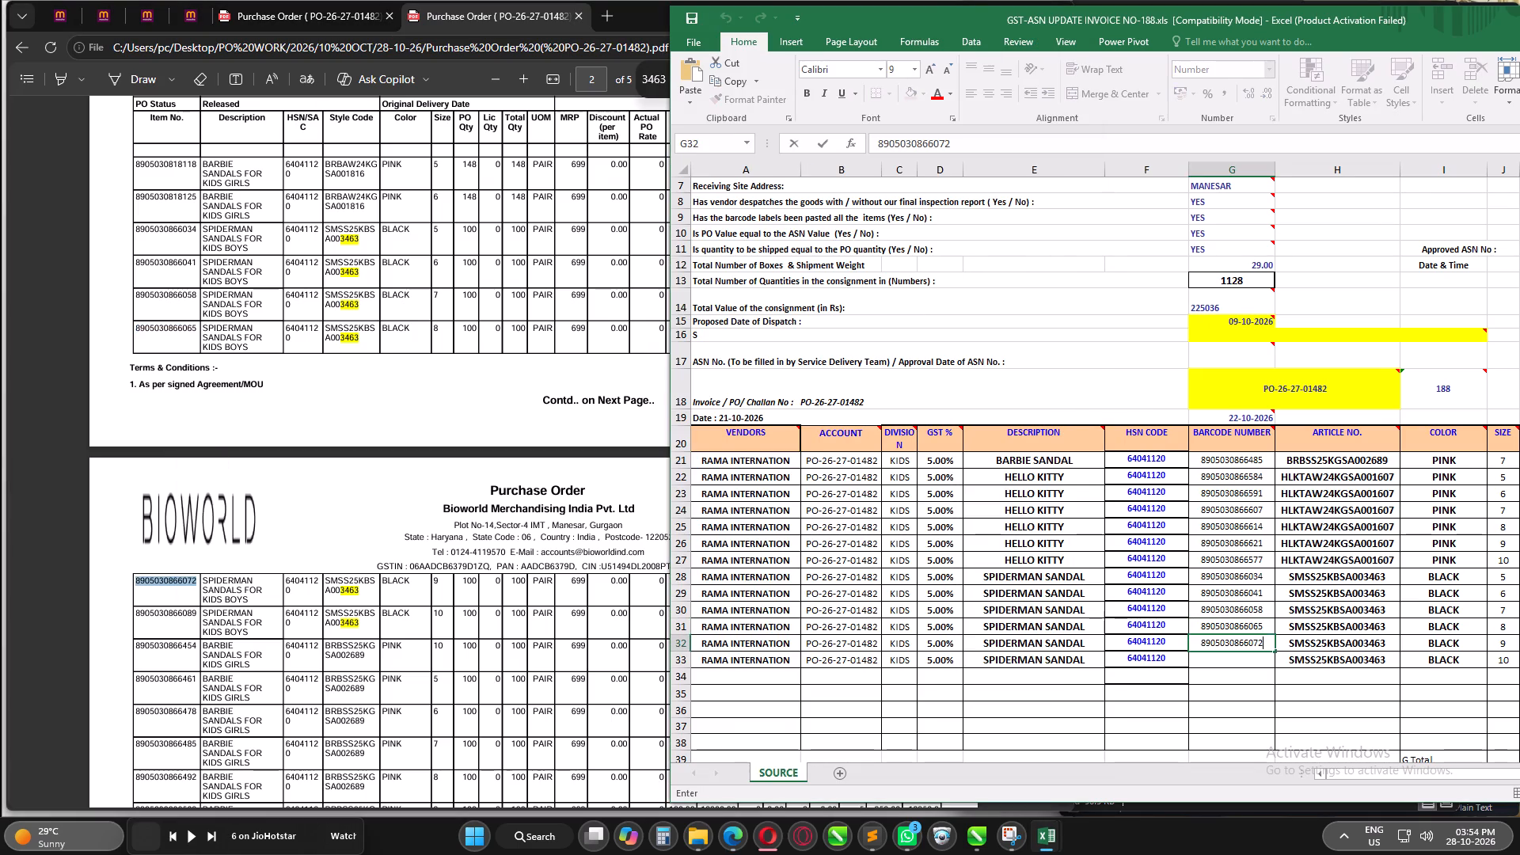
double_click(159, 614)
key(ctrl+c)
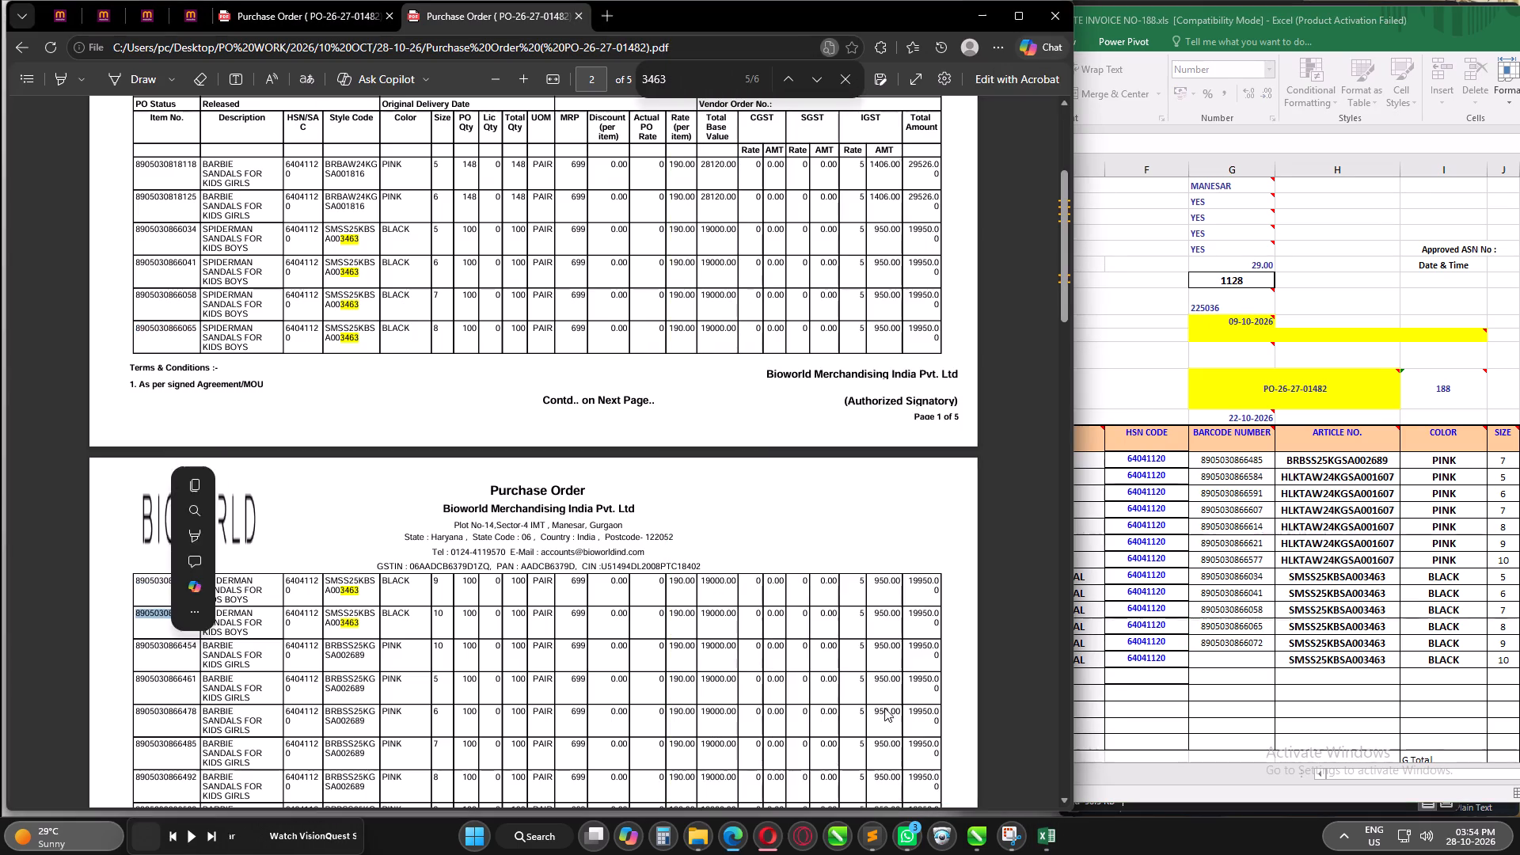
drag(1368, 680, 1355, 680)
double_click(1244, 655)
key(ctrl+v)
click(1233, 570)
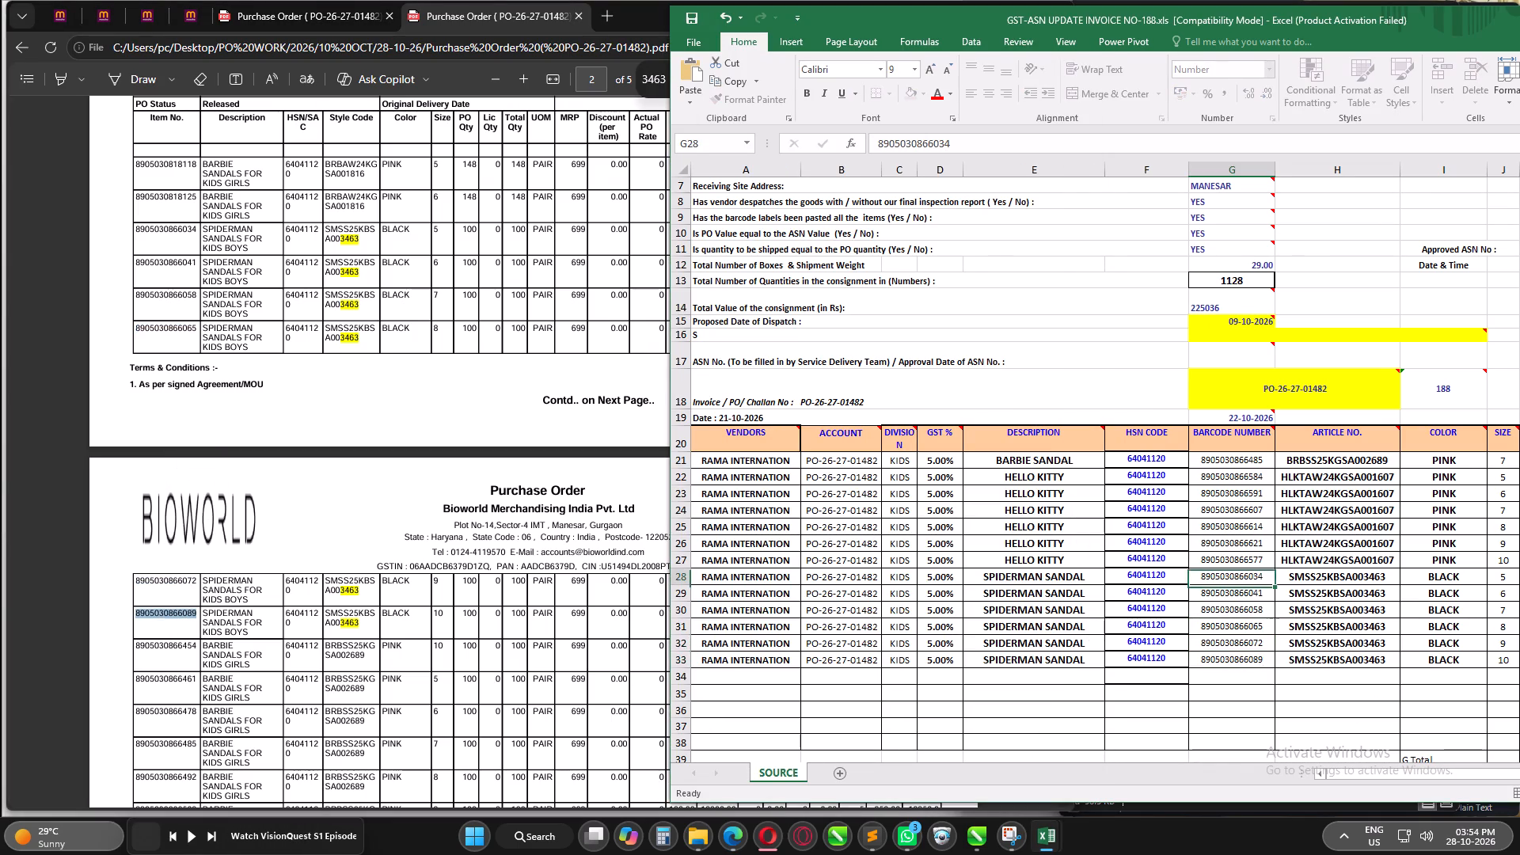
key(ctrl+s)
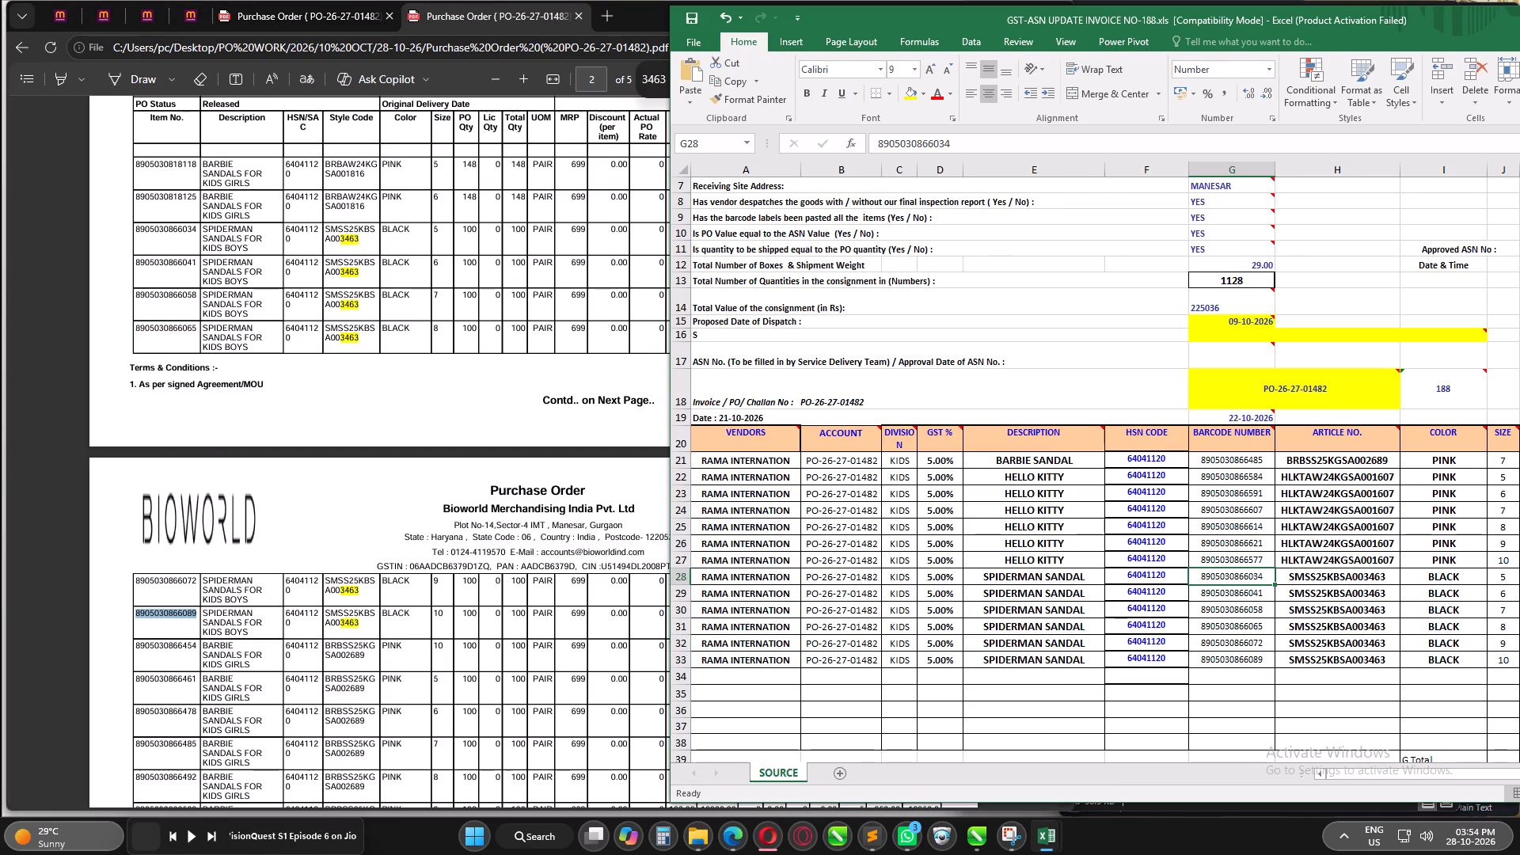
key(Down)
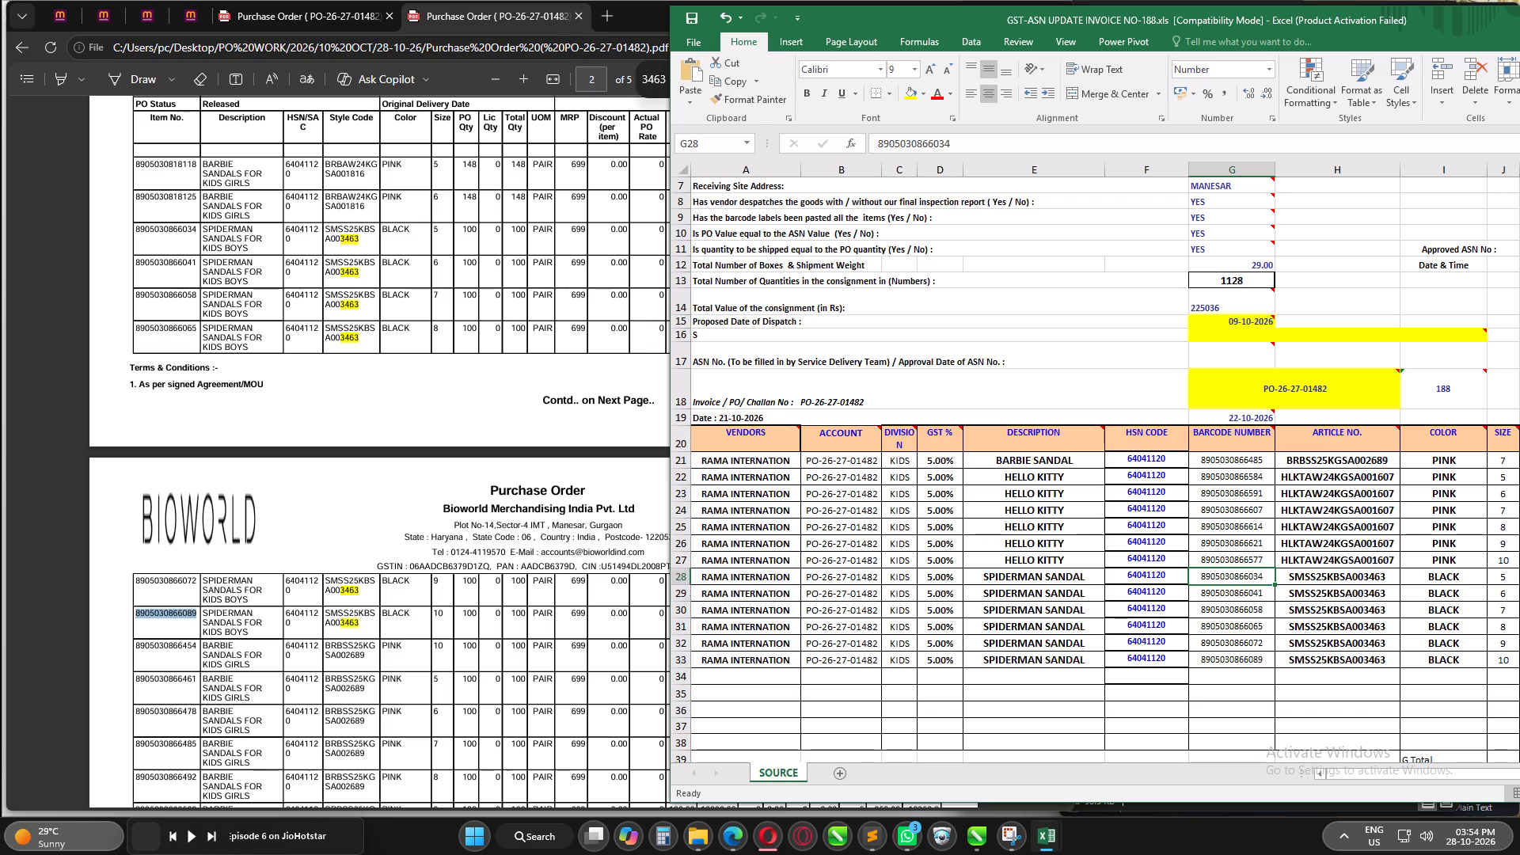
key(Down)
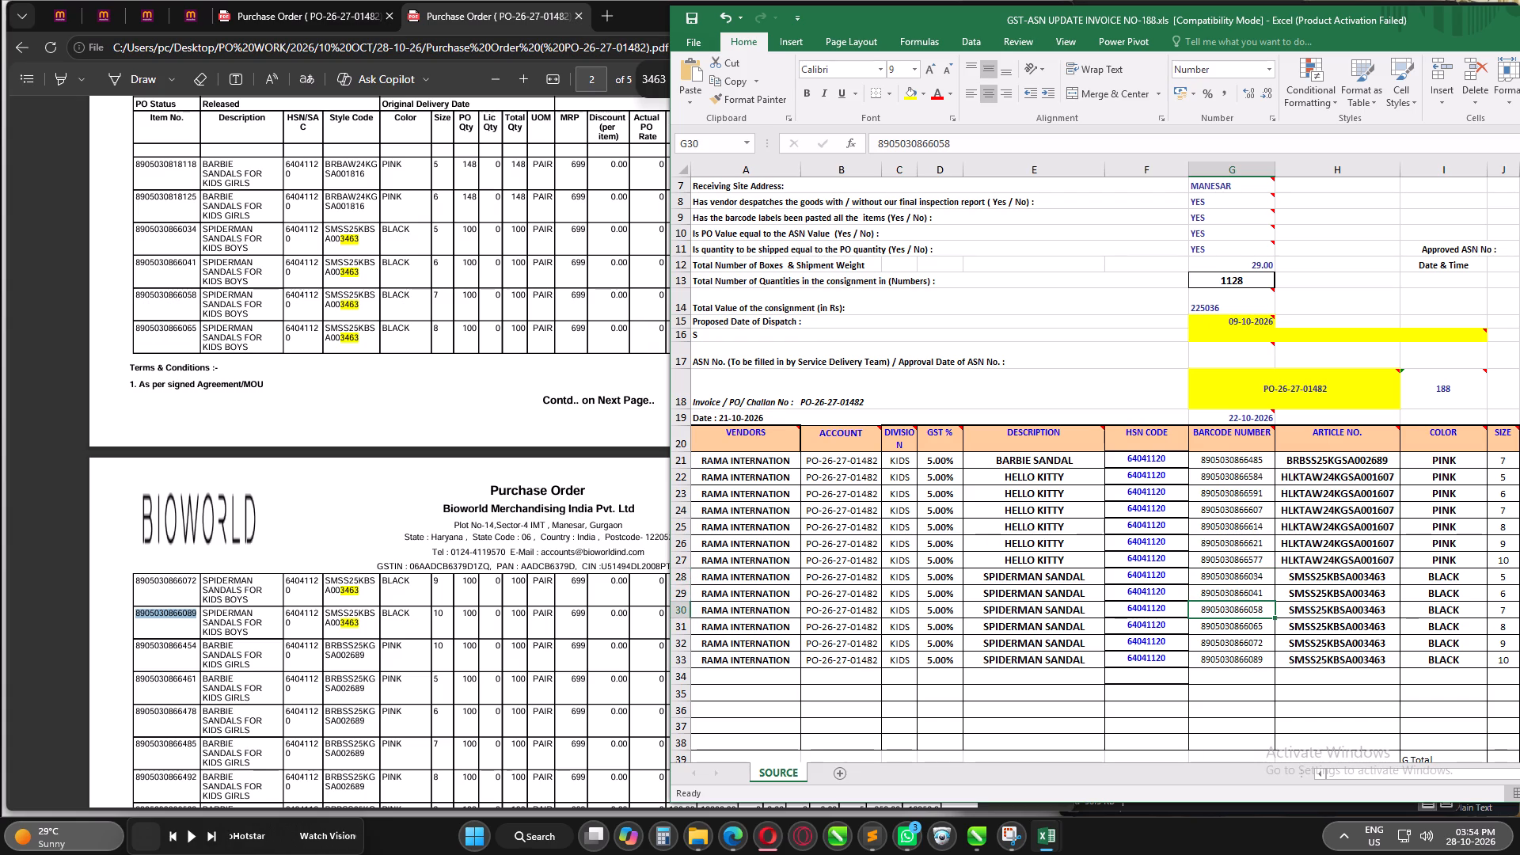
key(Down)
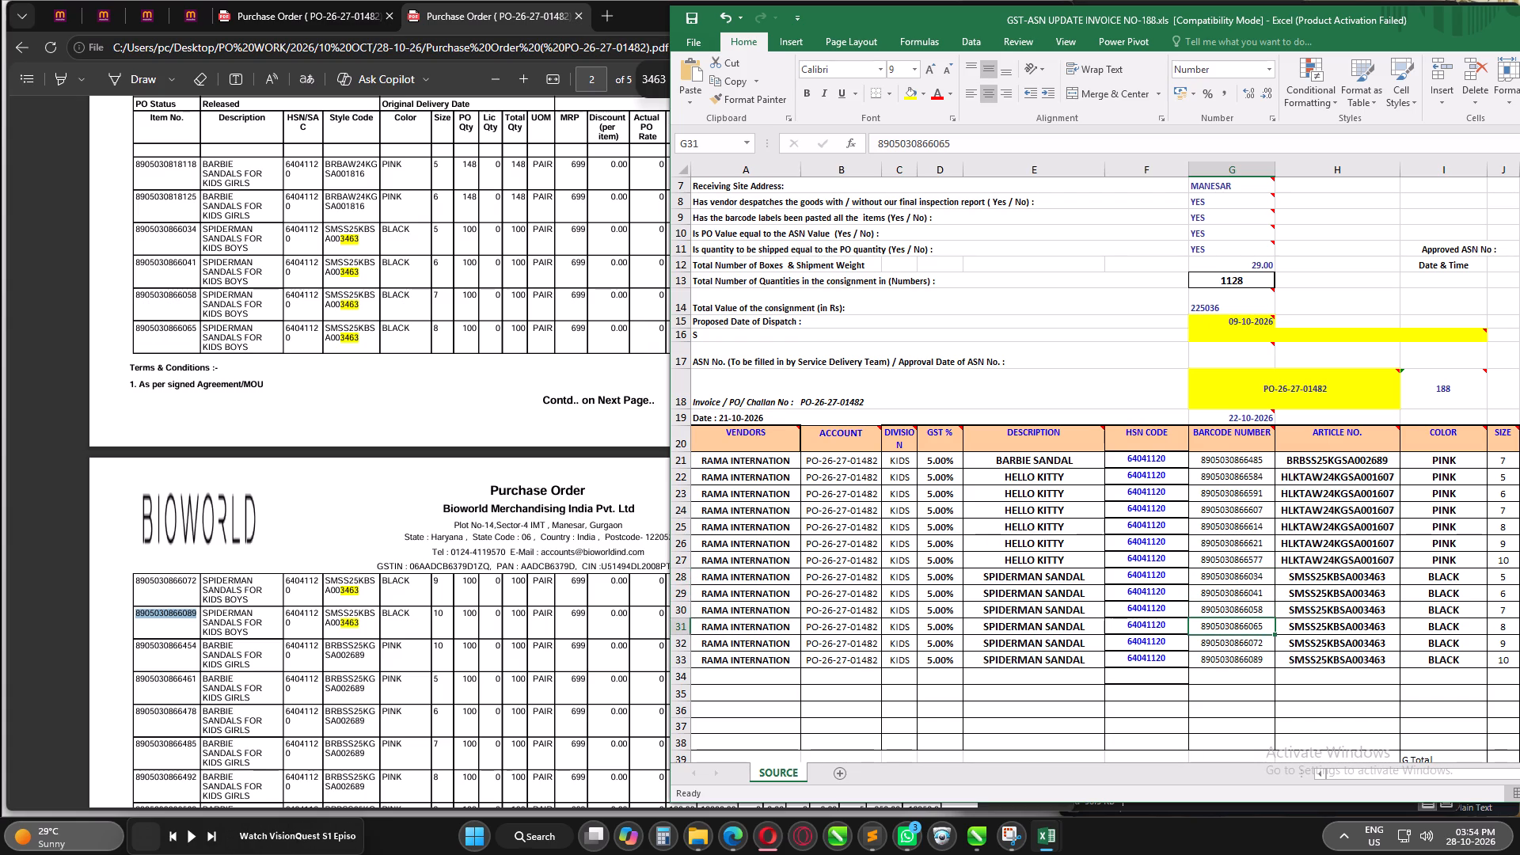
Set the date in cell G19, above the BARCODE NUMBER column, to 28-10-2026 and save the workbook.
key(Down)
key(Down)
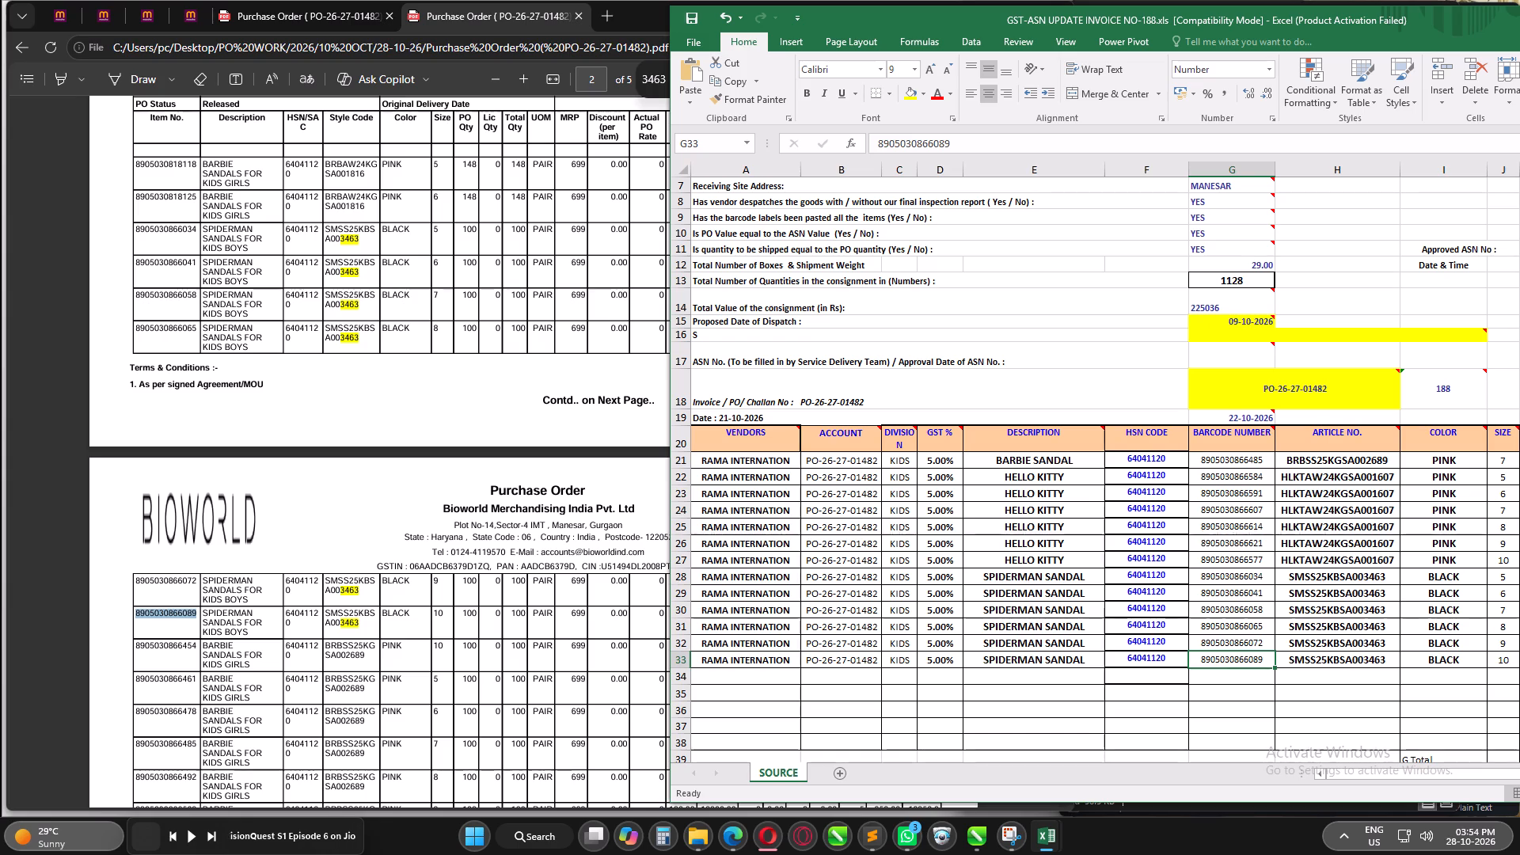
double_click(1237, 420)
key(BackSpace)
key(8)
key(Return)
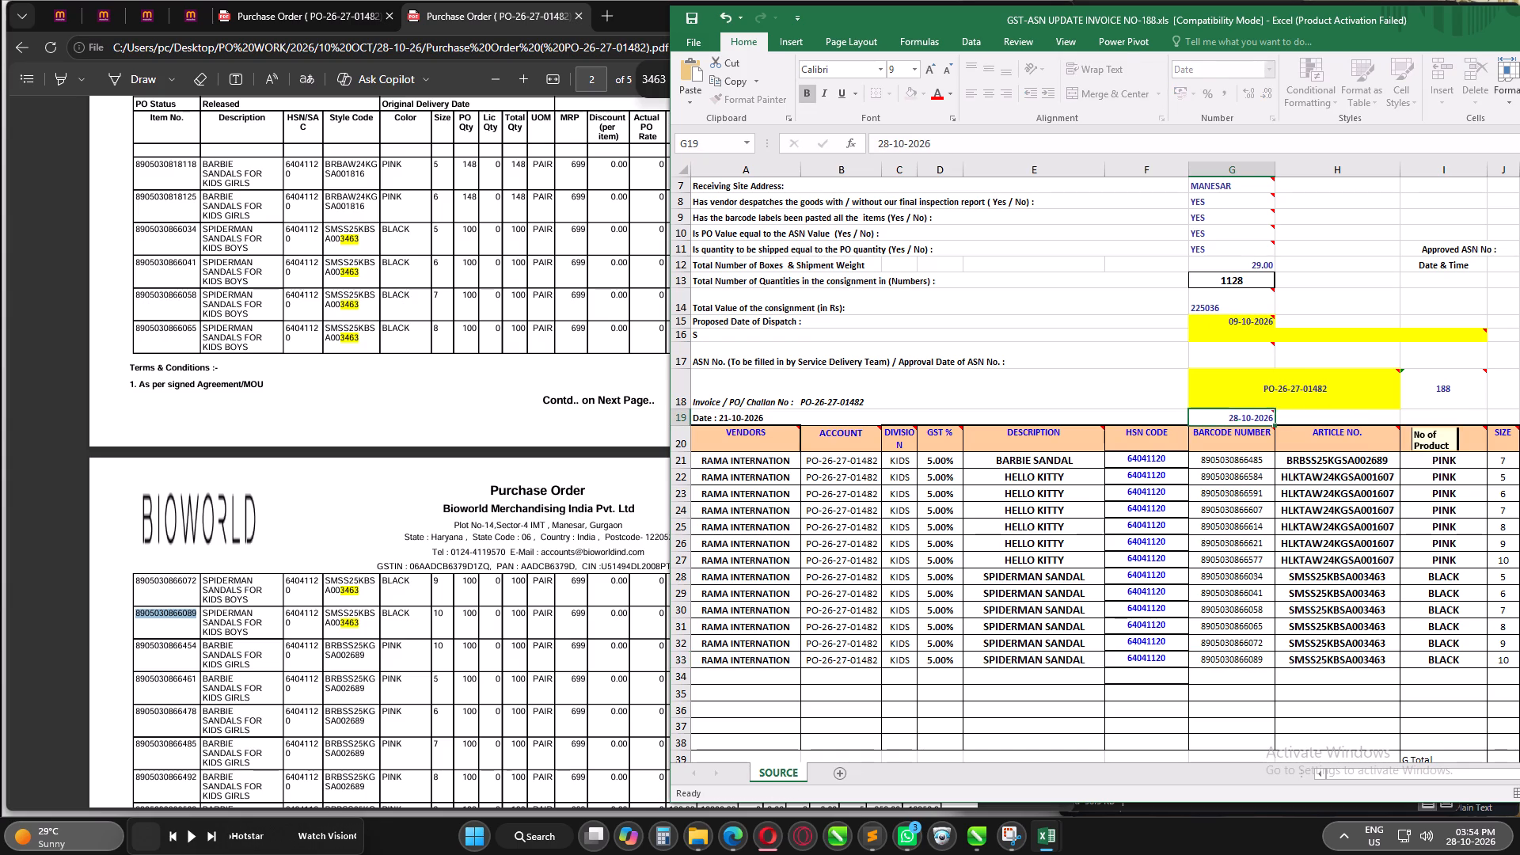
key(ctrl+s)
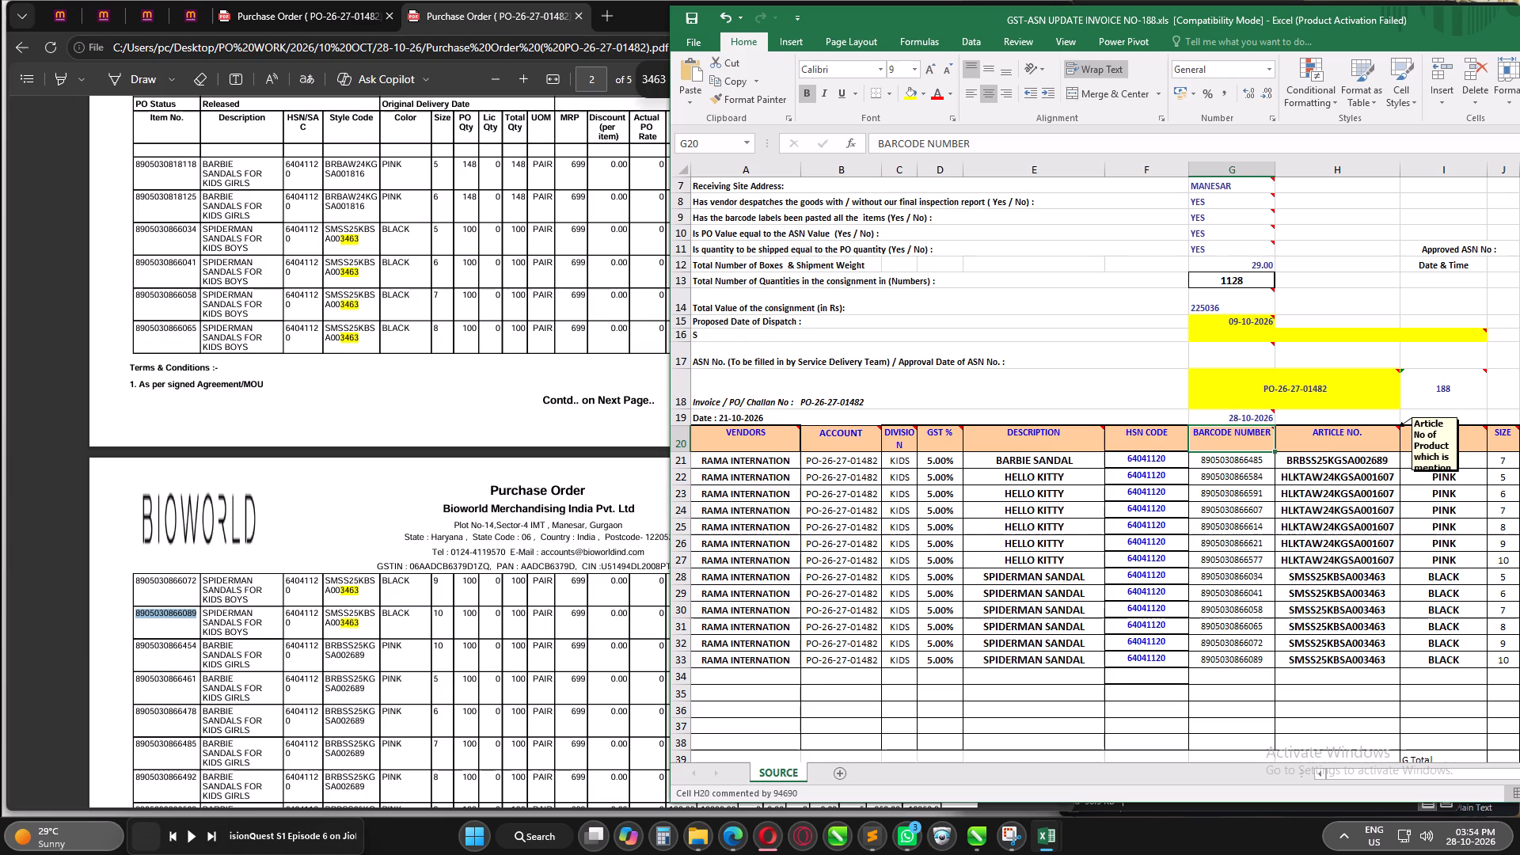
click(990, 694)
key(ctrl+s)
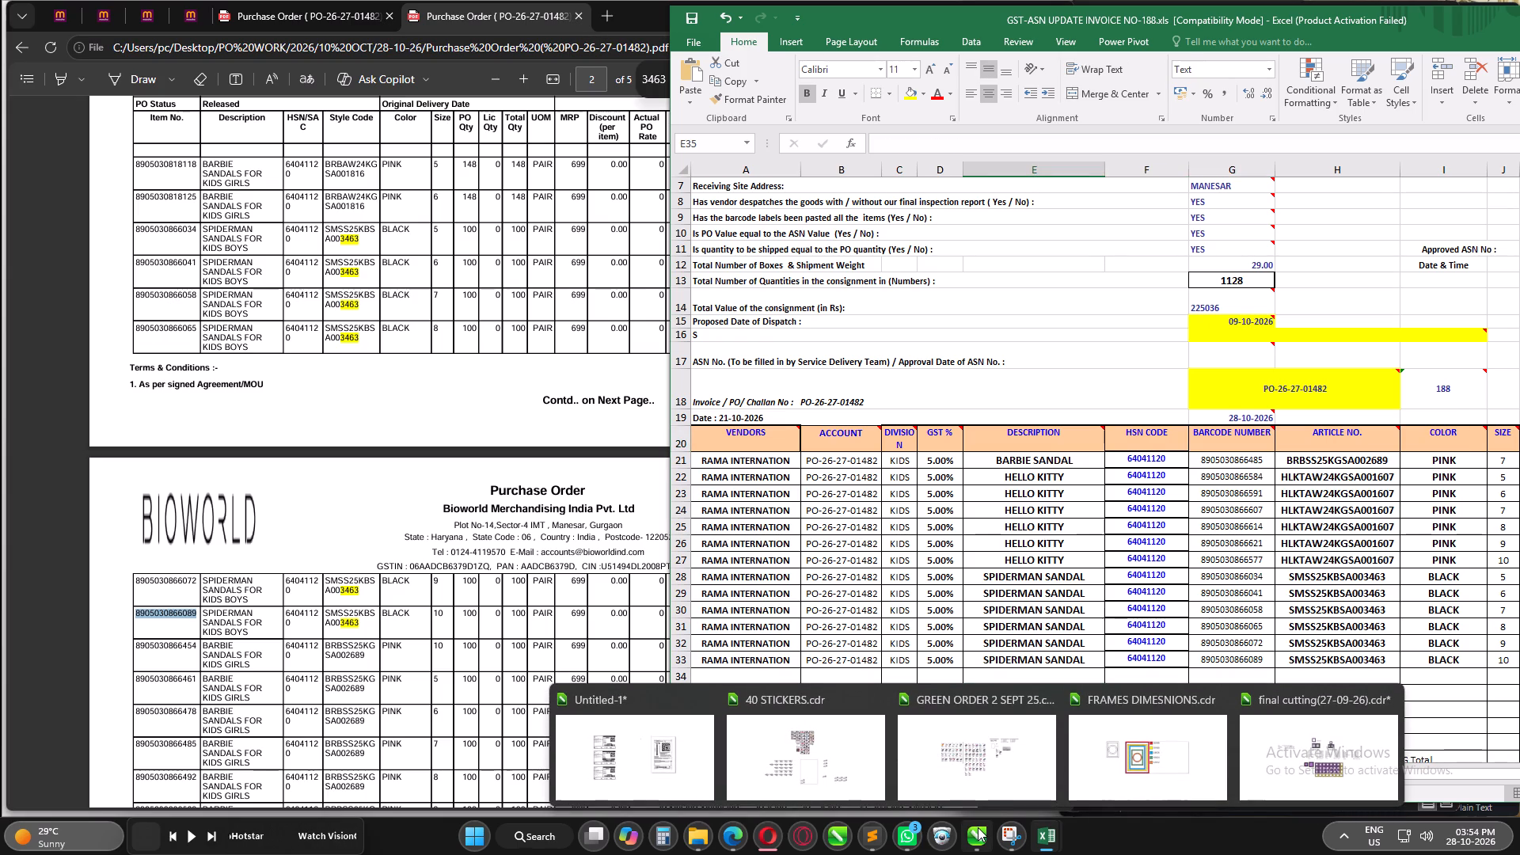
Open QC REPORT INVOICE BARCODE.cdr from the 28-10-26 folder in CorelDRAW.
click(706, 839)
click(1261, 305)
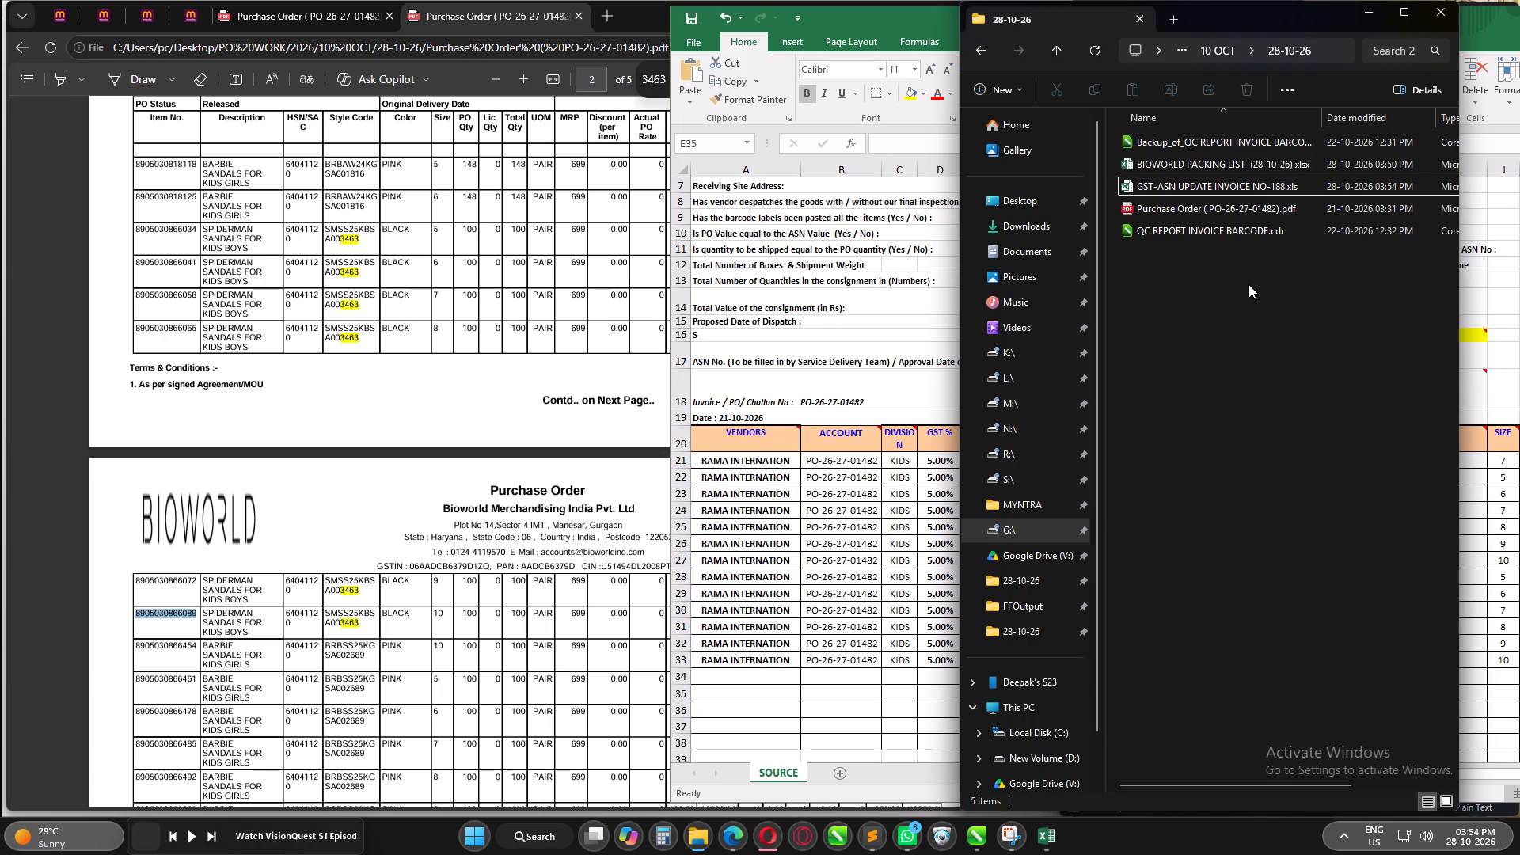
click(1248, 284)
key(F5)
double_click(1219, 234)
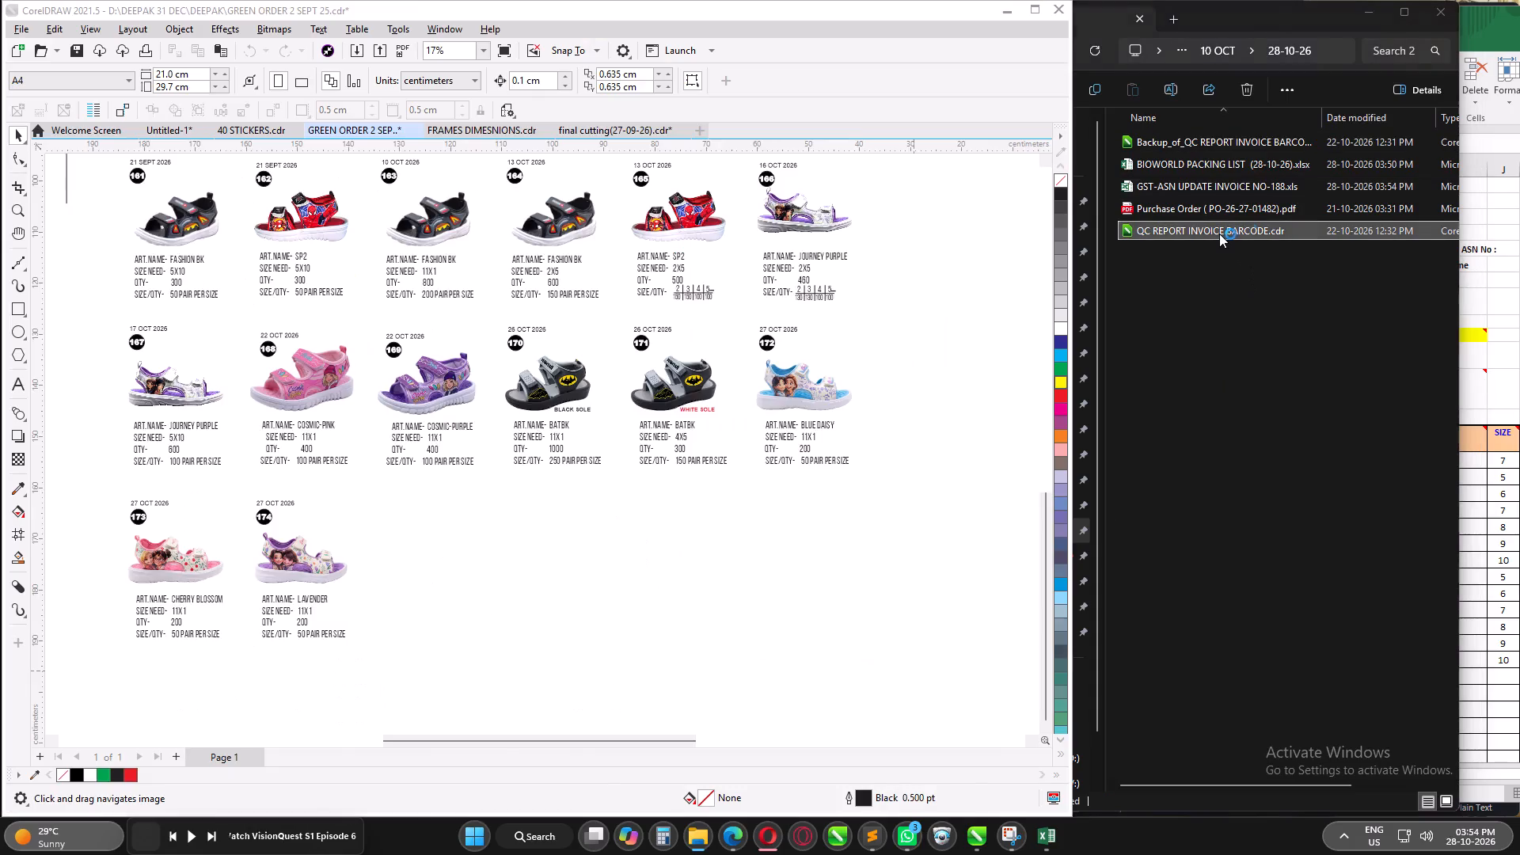
Delete the old images from pages 1 to 4 of the QC report document, including the page 3 report scan, and go to page 5.
click(497, 290)
key(Delete)
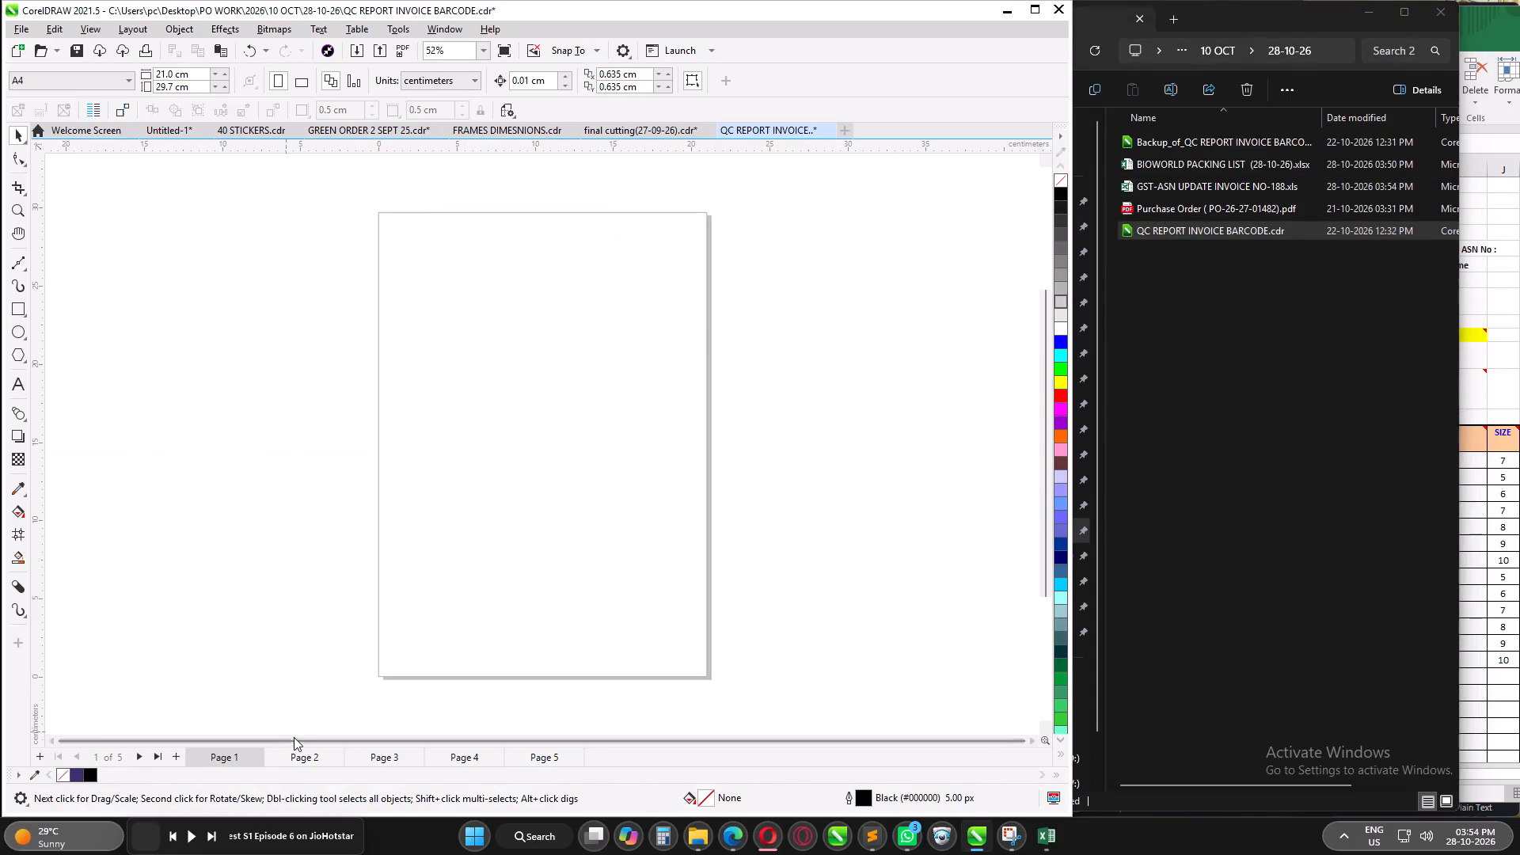
click(295, 753)
click(493, 494)
key(Delete)
click(403, 755)
click(484, 553)
key(Delete)
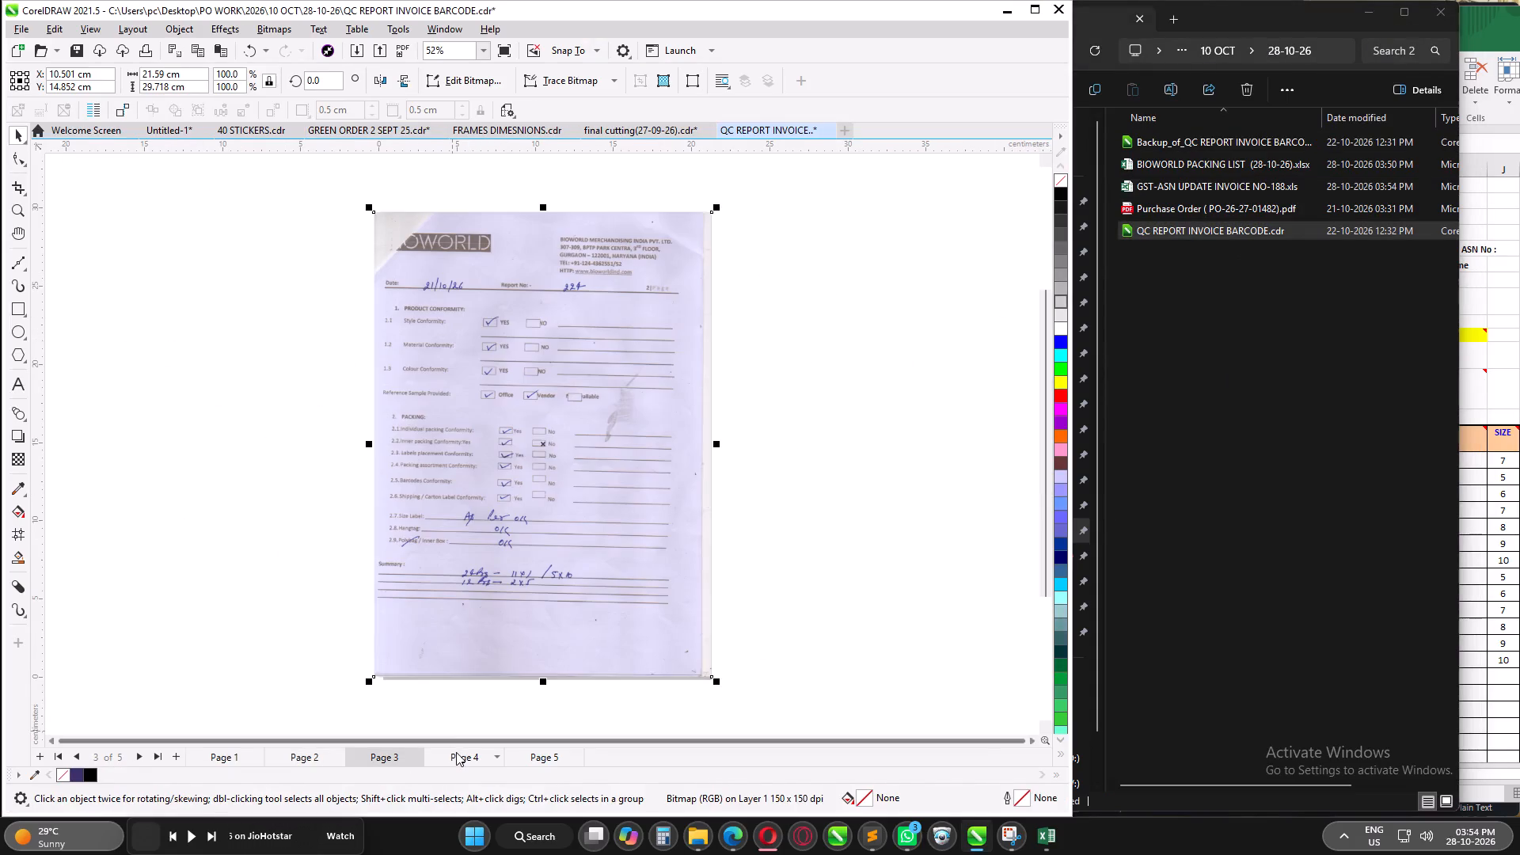
key(Delete)
click(456, 752)
click(472, 507)
key(Delete)
click(538, 757)
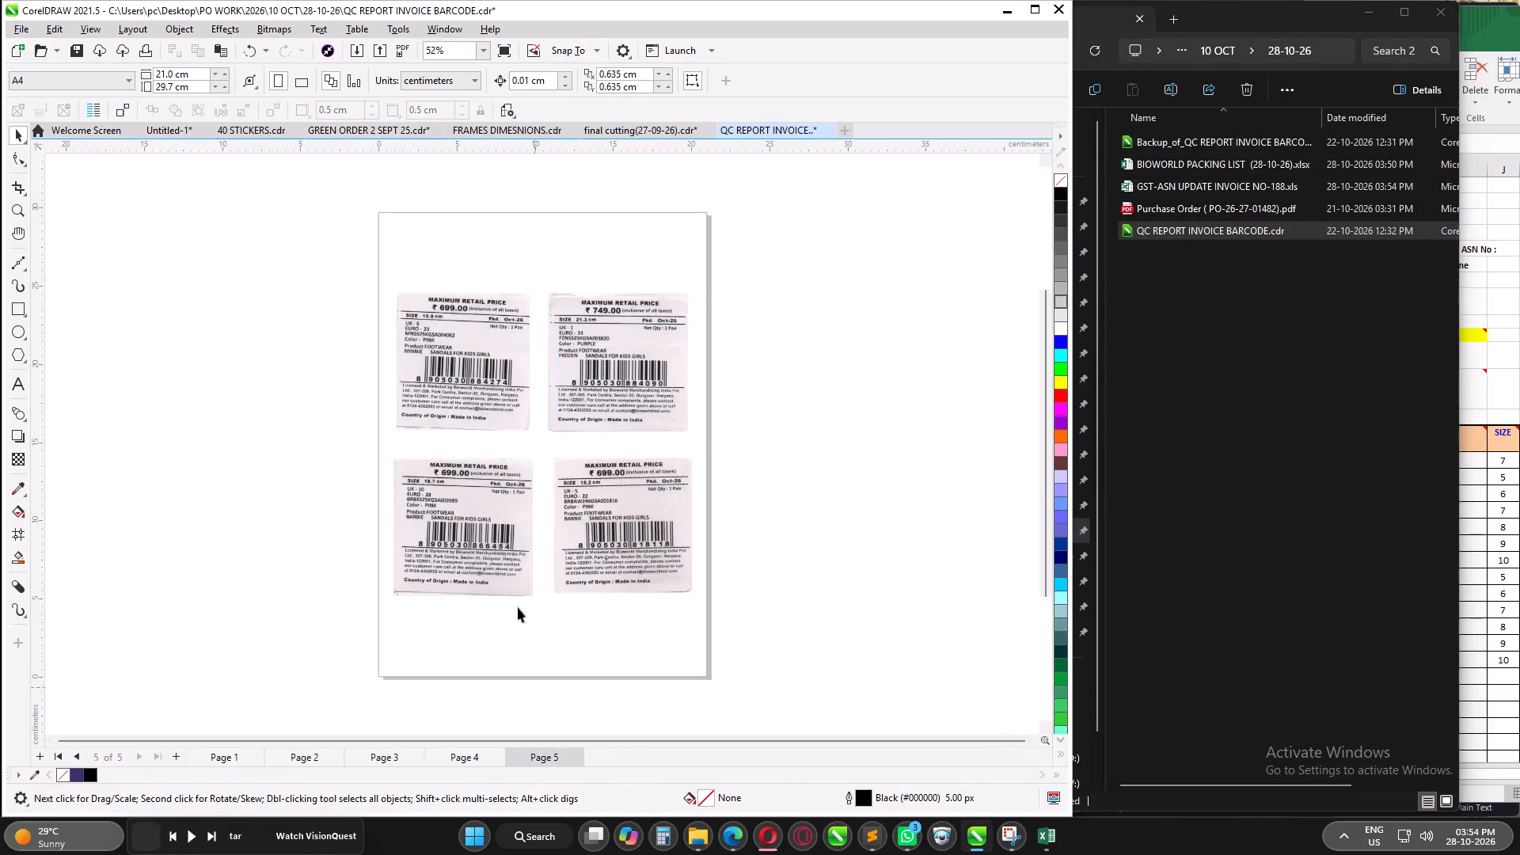